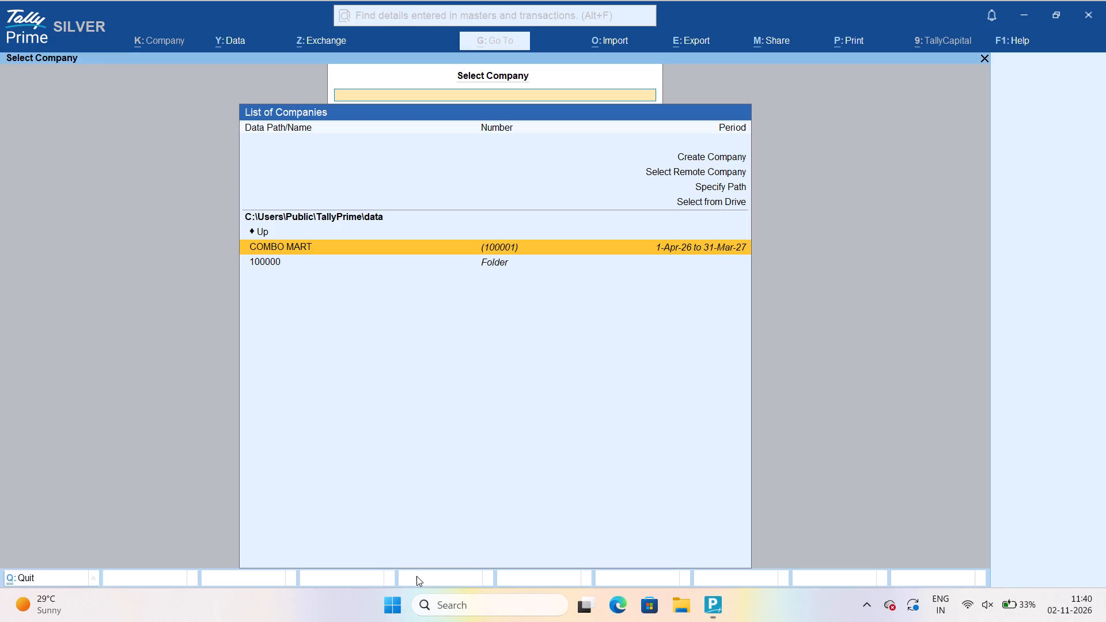
Launch the Kuro app from the recent Windows searches.
click(489, 608)
double_click(521, 165)
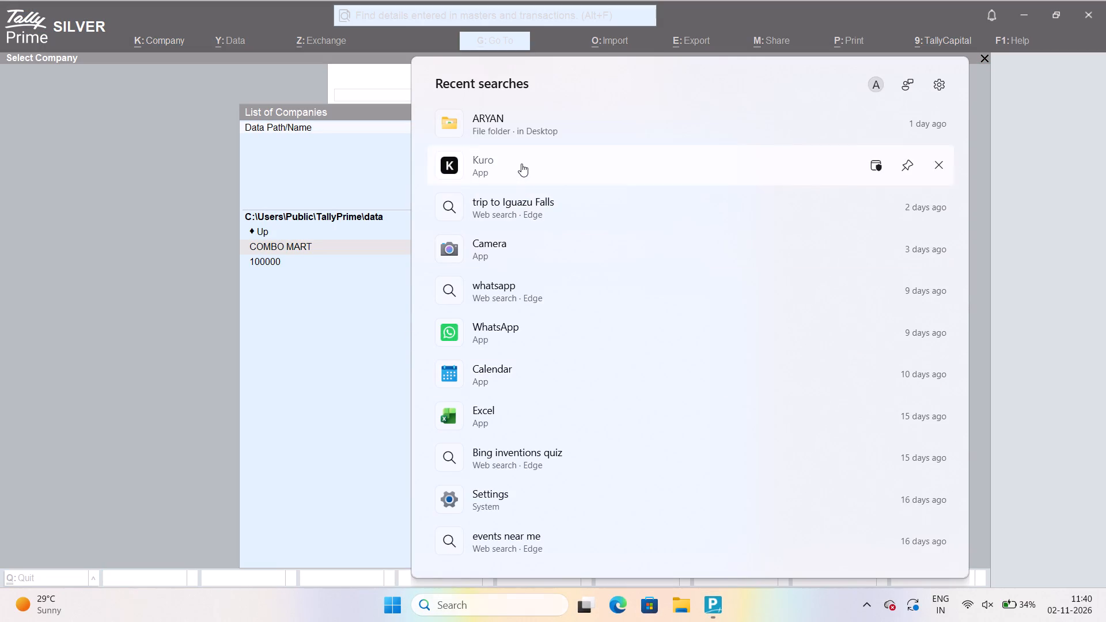
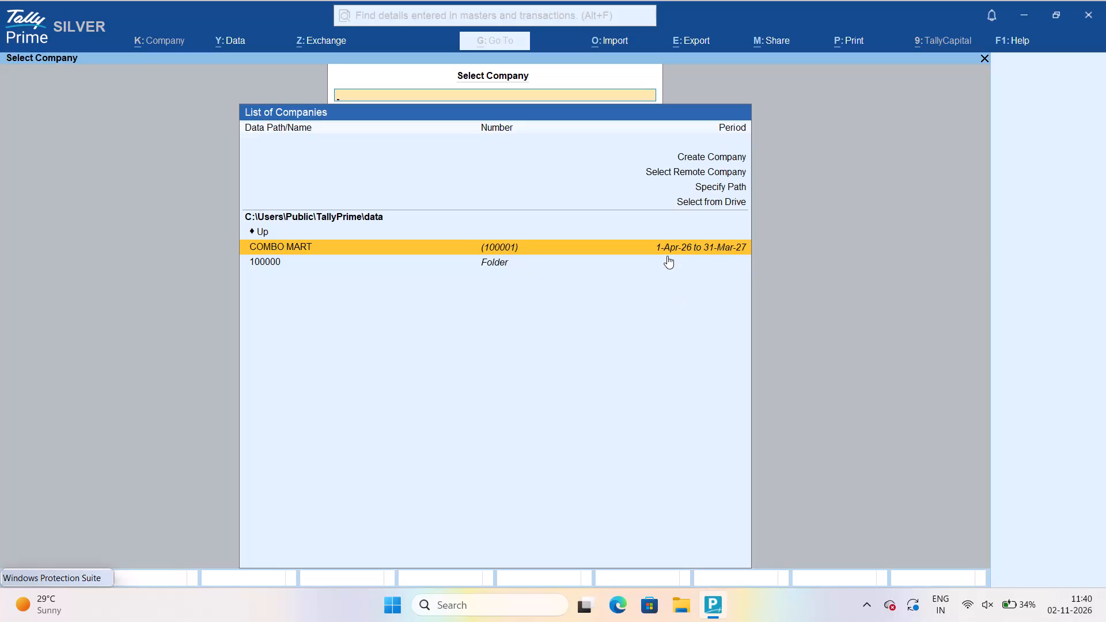
Open the company COMBO MART in TallyPrime and start a new purchase voucher.
key(Return)
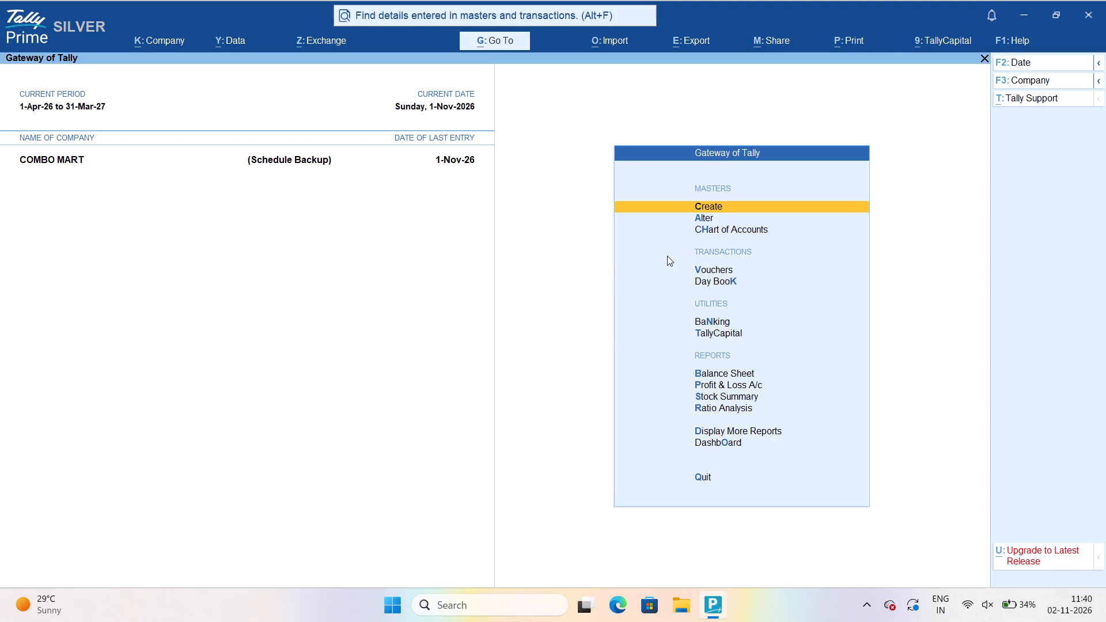
key(Down)
key(Down)
key(Down)
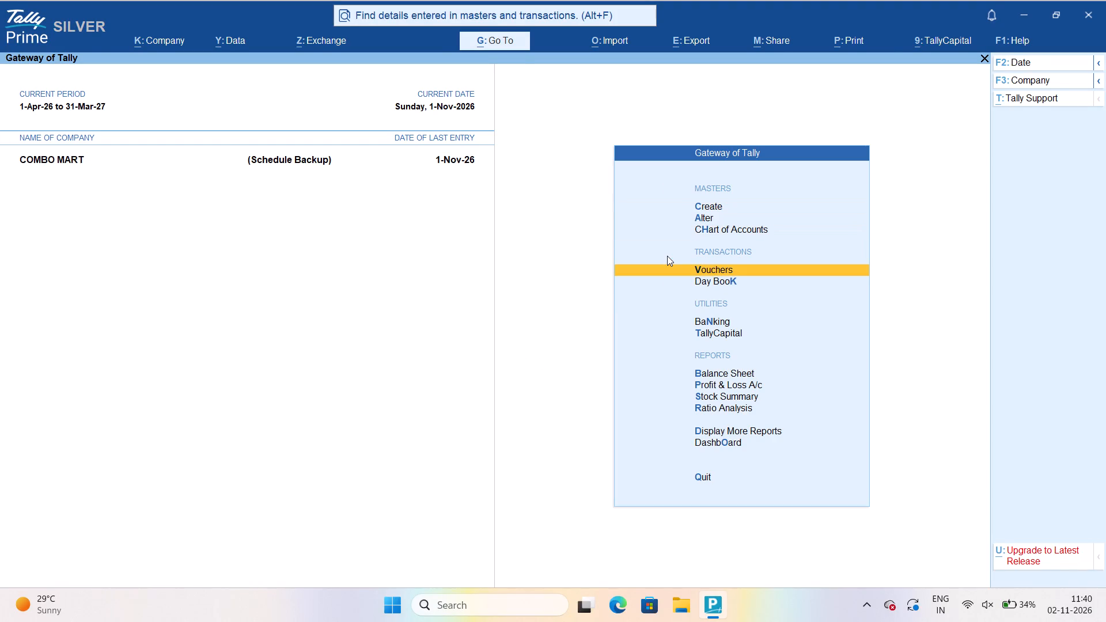
key(Return)
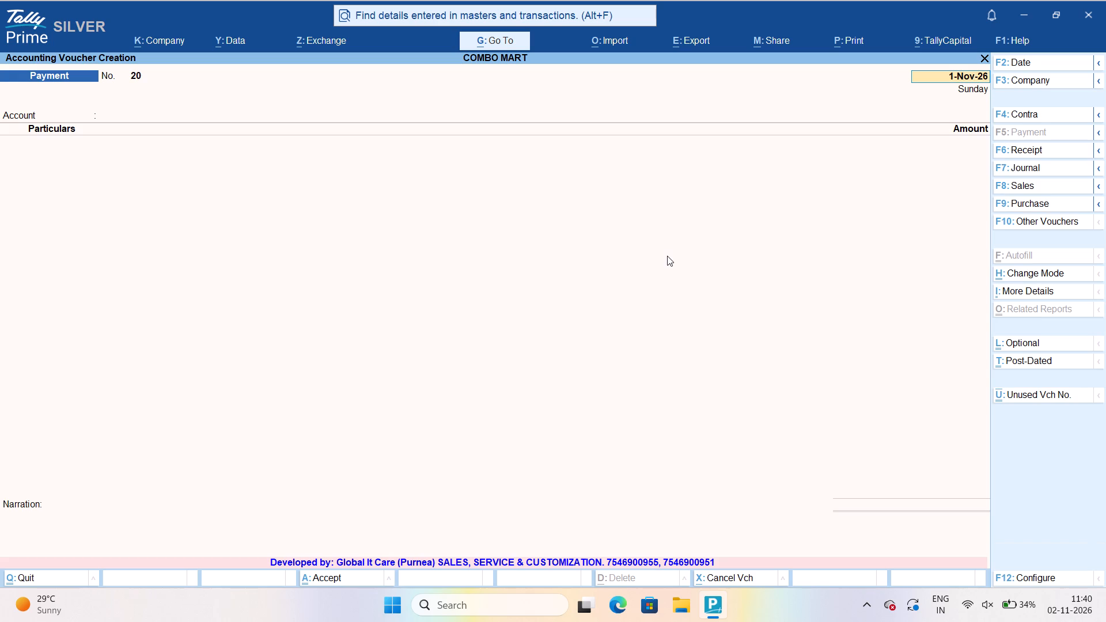
key(F9)
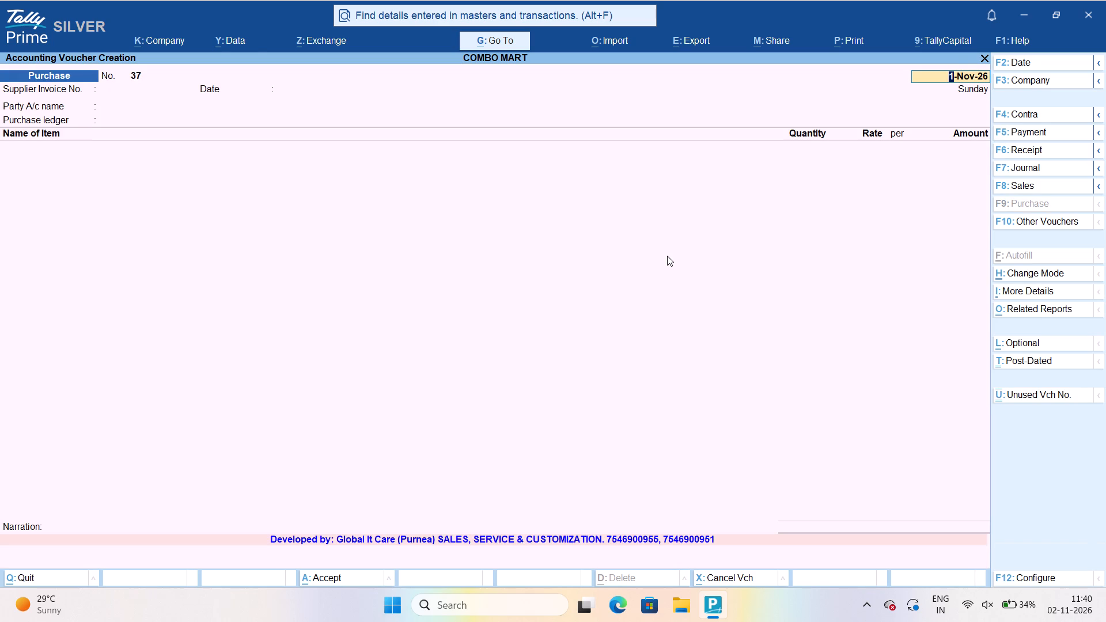
Keep the voucher date, enter supplier invoice number 72 and accept 1-Nov-26 as the invoice date.
key(Return)
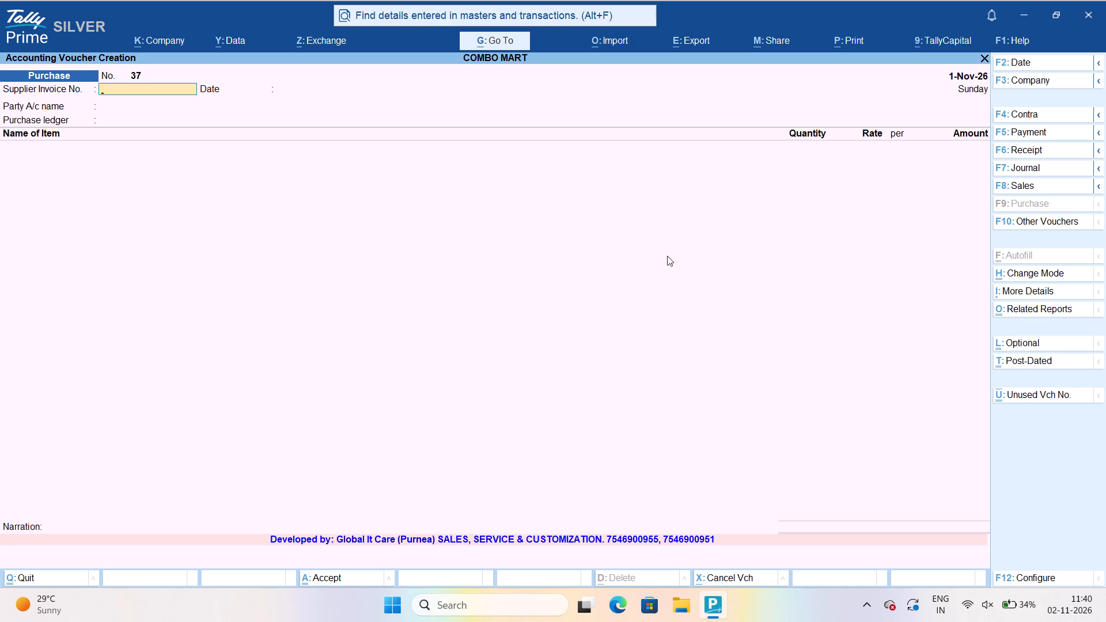
text(72)
key(Return)
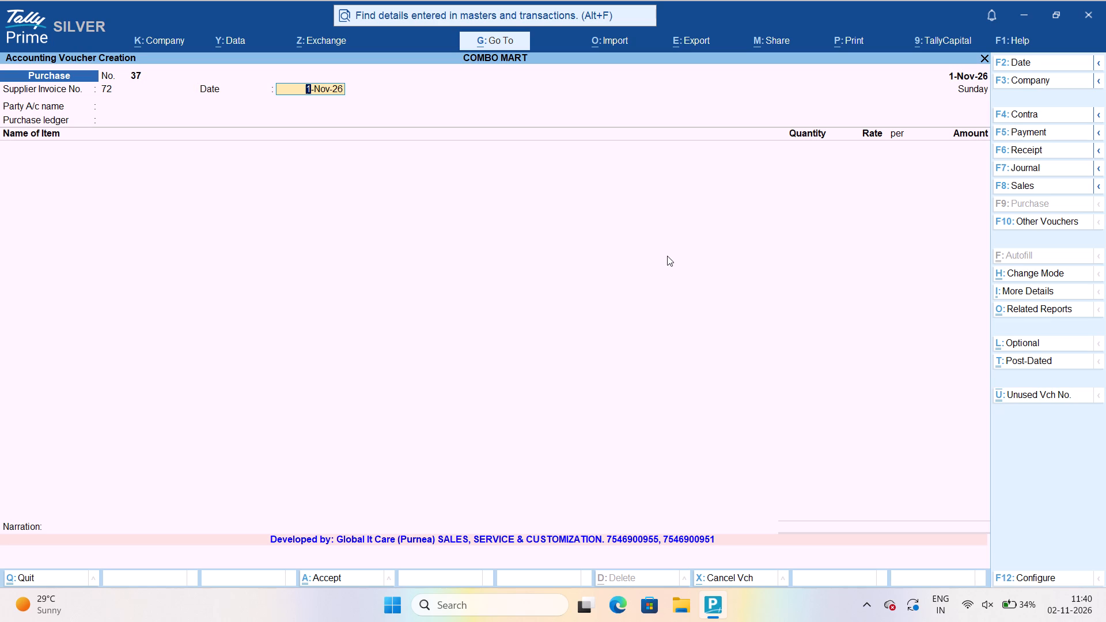
key(Return)
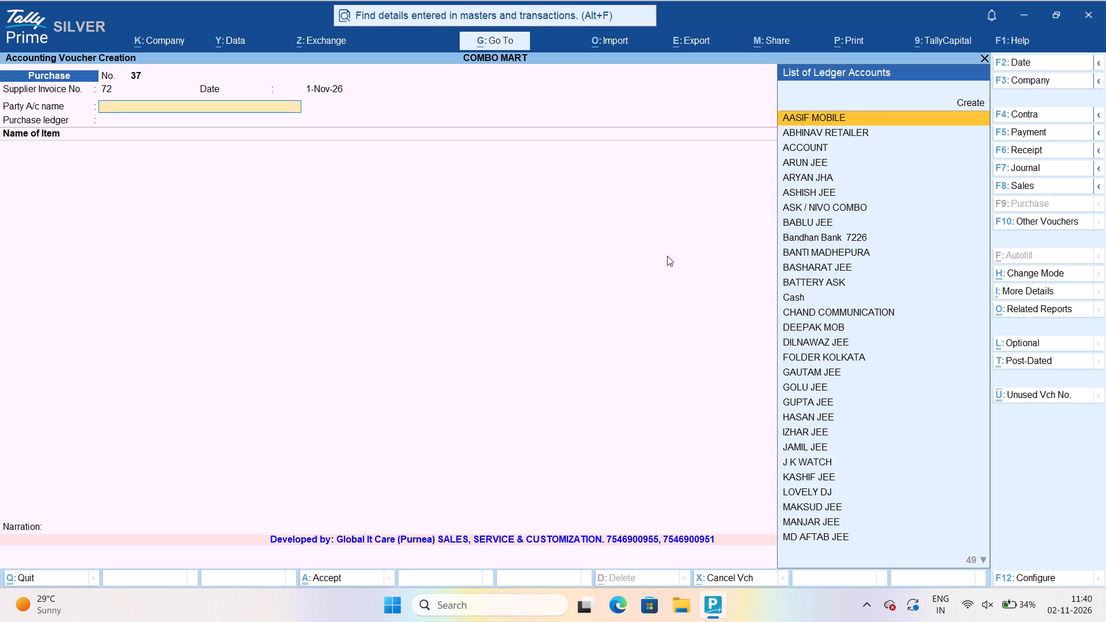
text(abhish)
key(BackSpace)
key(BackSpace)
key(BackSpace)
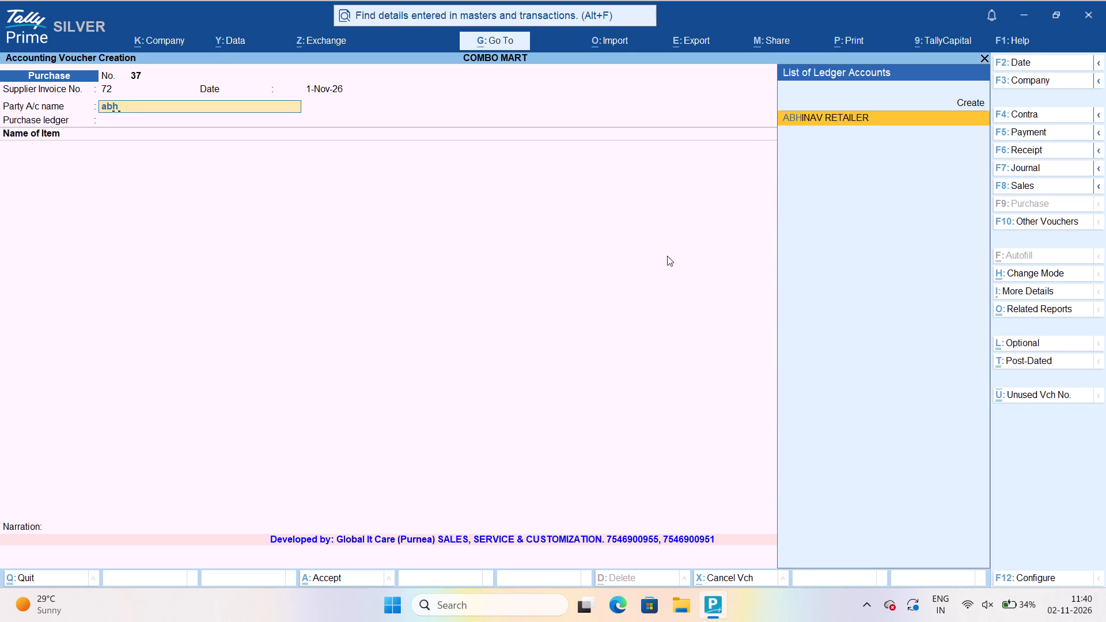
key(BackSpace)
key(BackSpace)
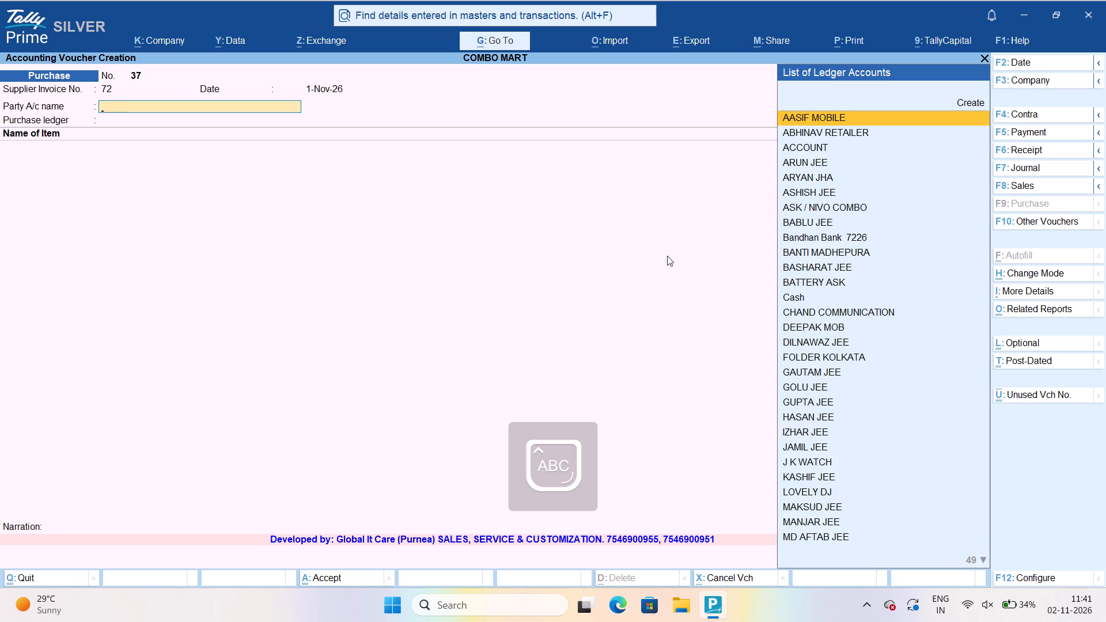
Create a new party ledger from the voucher's party account field and name it BATTERY PS ROYAL, without an alias.
text(BATT)
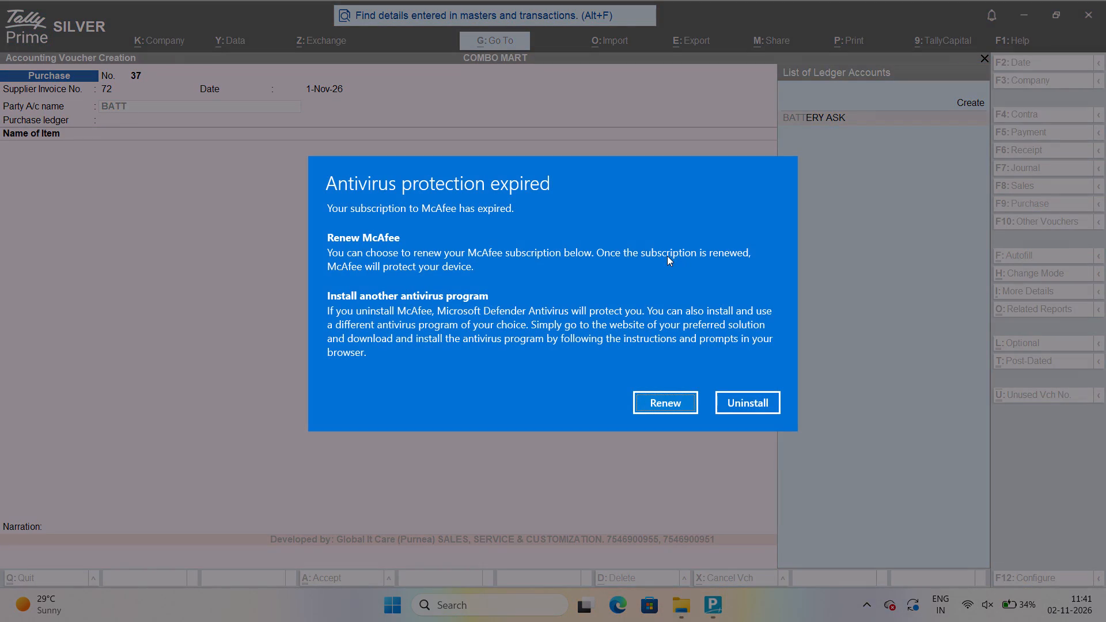
click(664, 401)
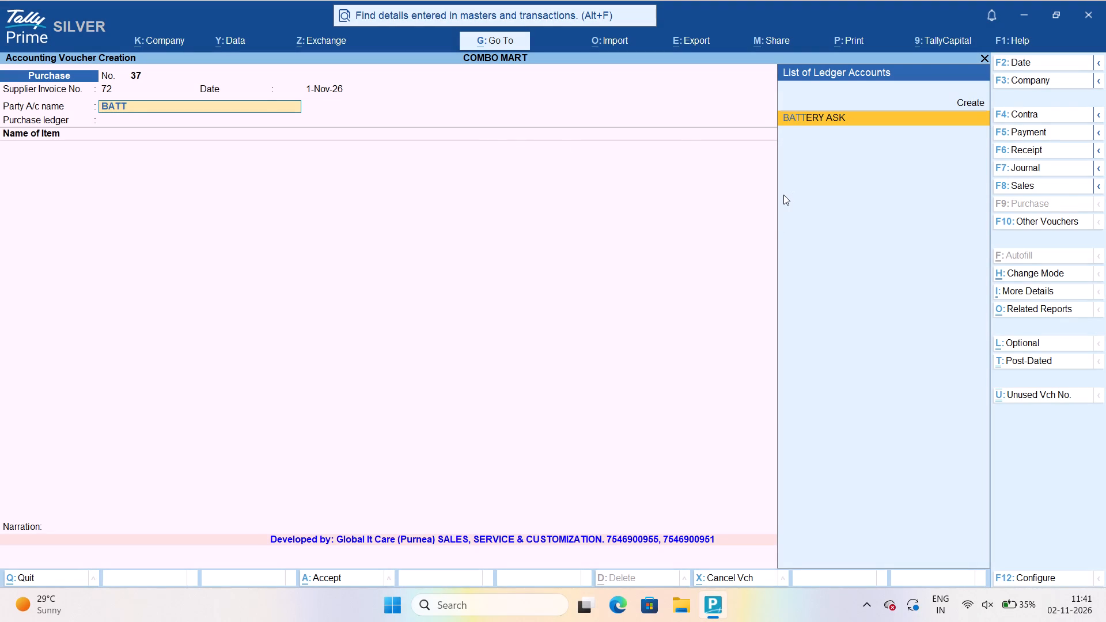
text(ERY)
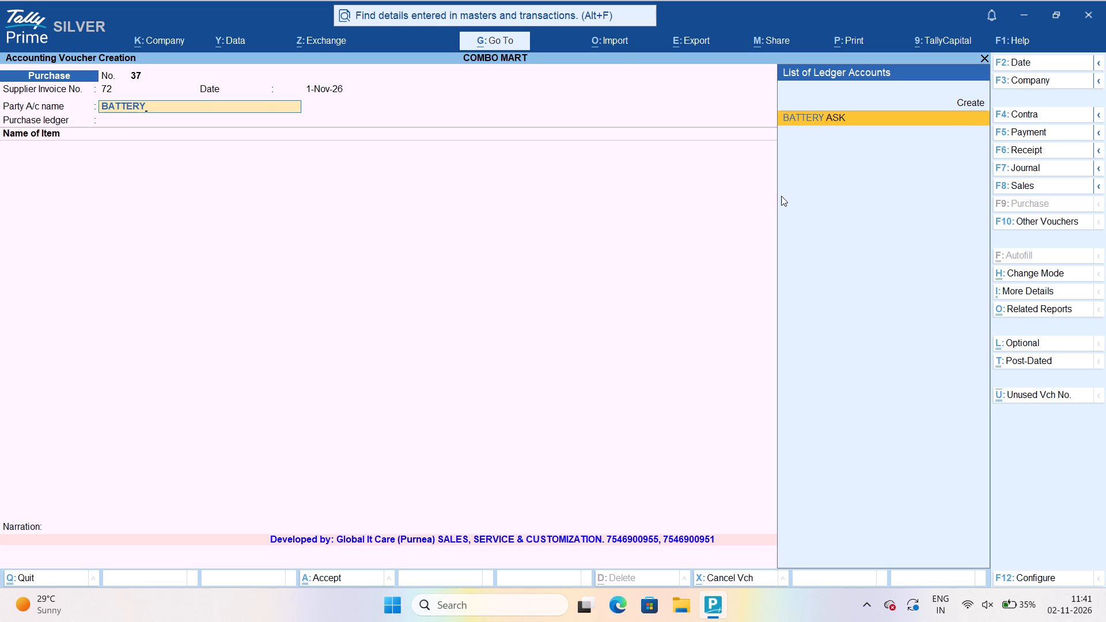
click(968, 101)
double_click(968, 101)
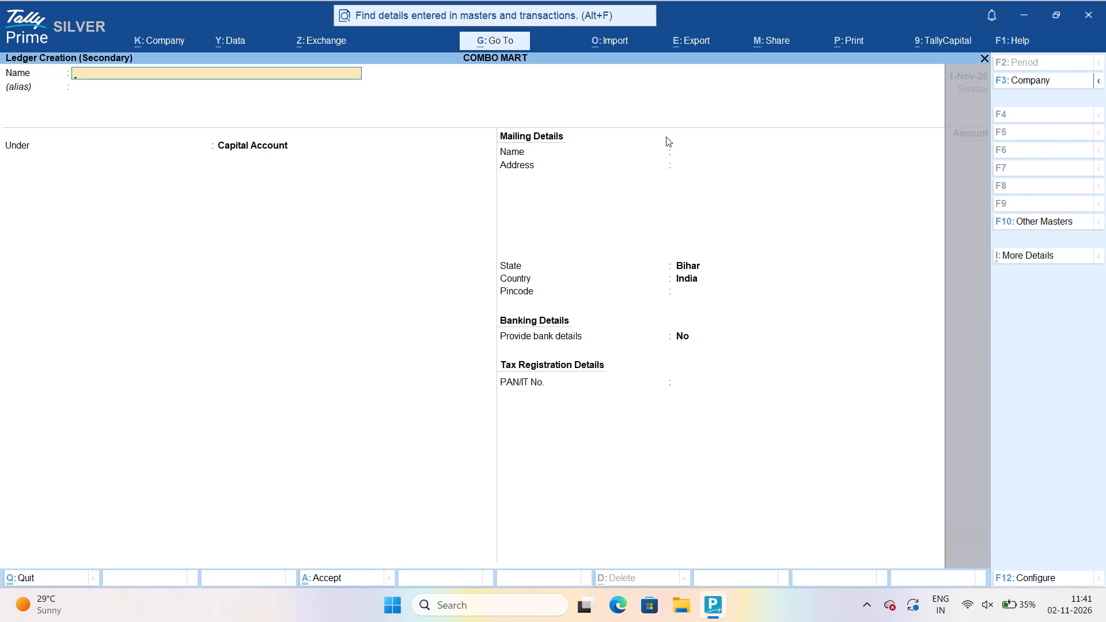
text(BATTER)
text(Y PS)
key(space)
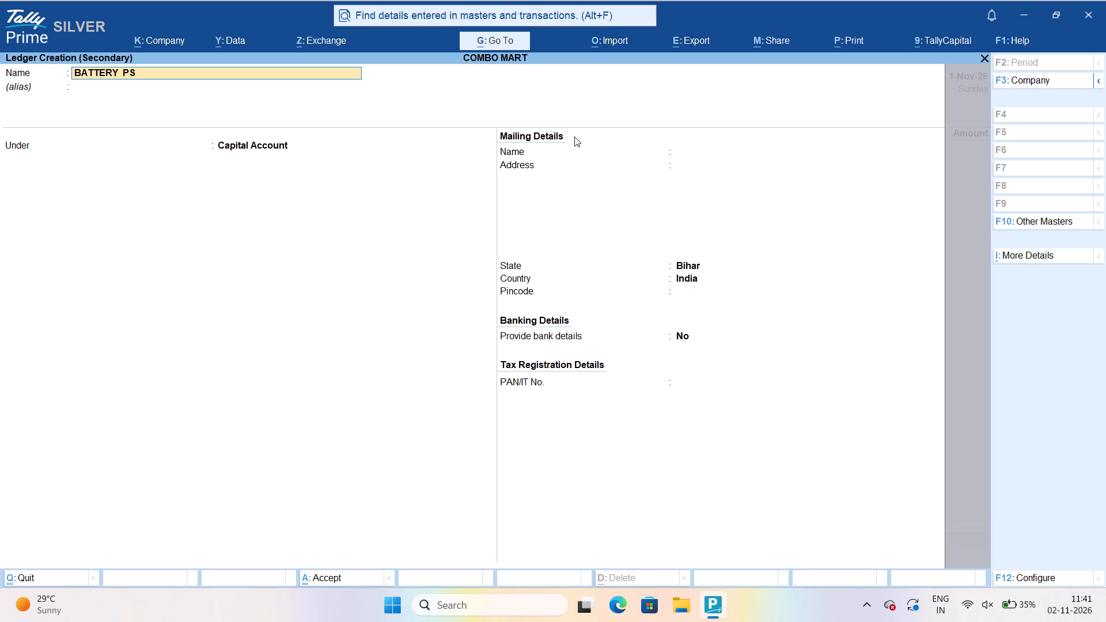
text(ROYAL)
key(space)
key(Return)
key(Return)
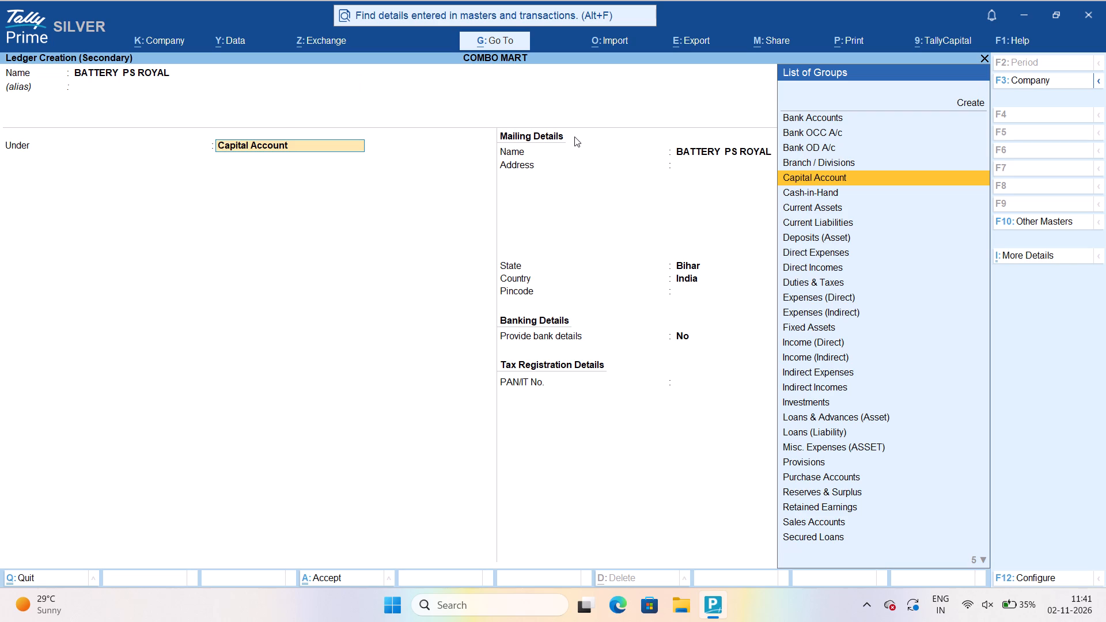
Place the new ledger under Sundry Creditors, keep the remaining defaults and save it.
text(SUNDRY)
key(Down)
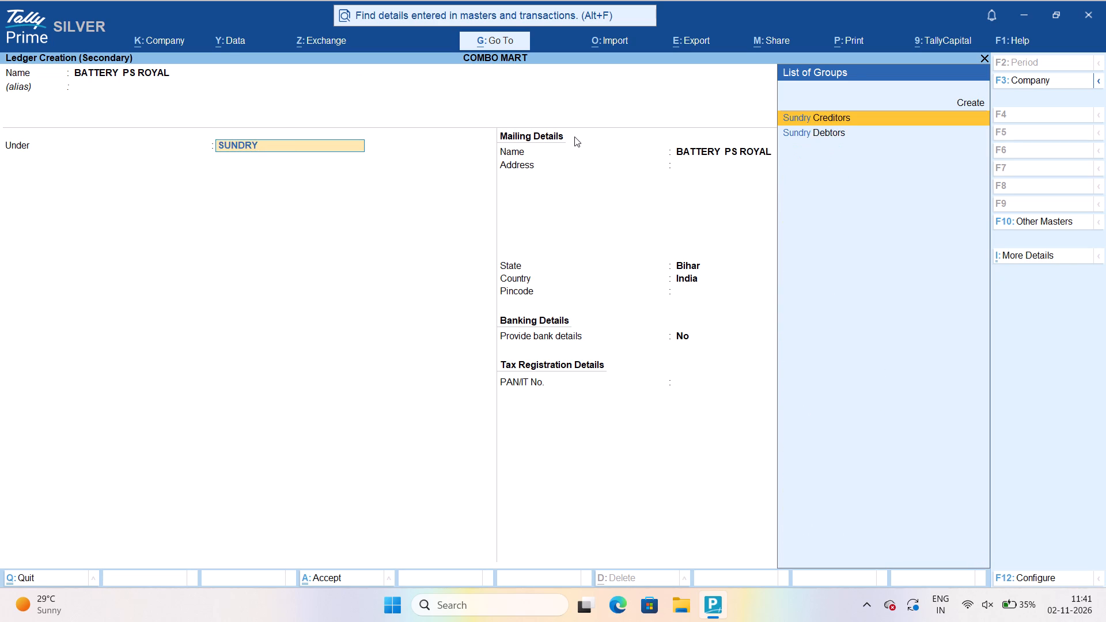
key(Return)
key(Return)
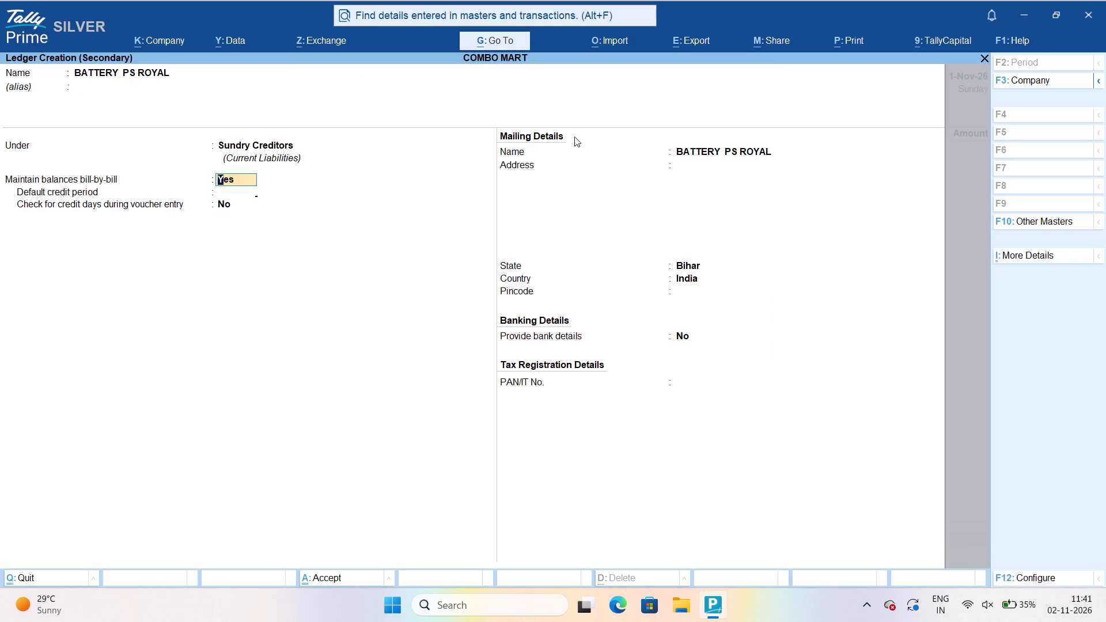
key(Return)
key(Return)
key(Return)
key(Return)
key(Return)
key(Return)
key(Return)
key(Return)
key(Return)
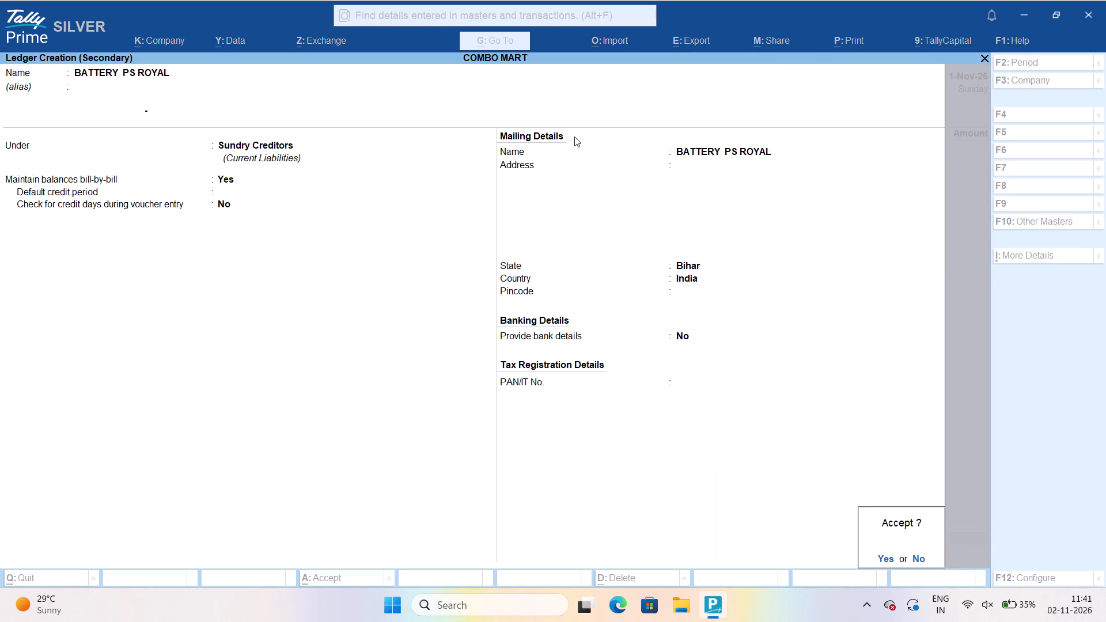
key(Return)
Accept the supplier's party details for BATTERY PS ROYAL and choose PURCHASE ACCOUNT as the purchase ledger.
key(Return)
key(Return)
key(Return)
key(Return)
key(Return)
key(Return)
key(Return)
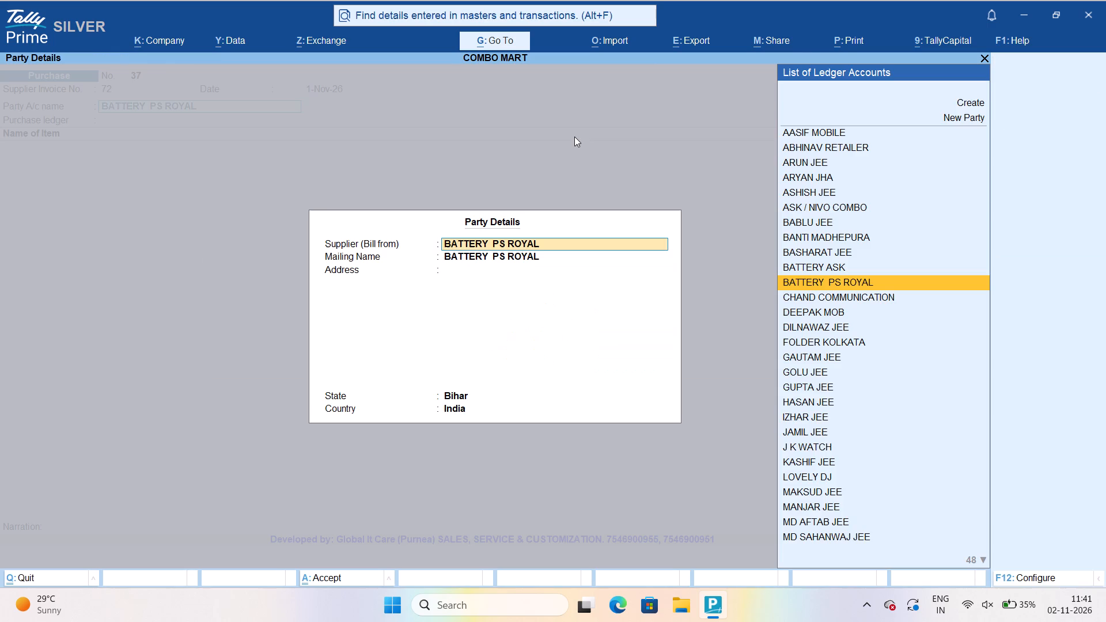
key(Return)
key(Return)
key(Return)
key(Return)
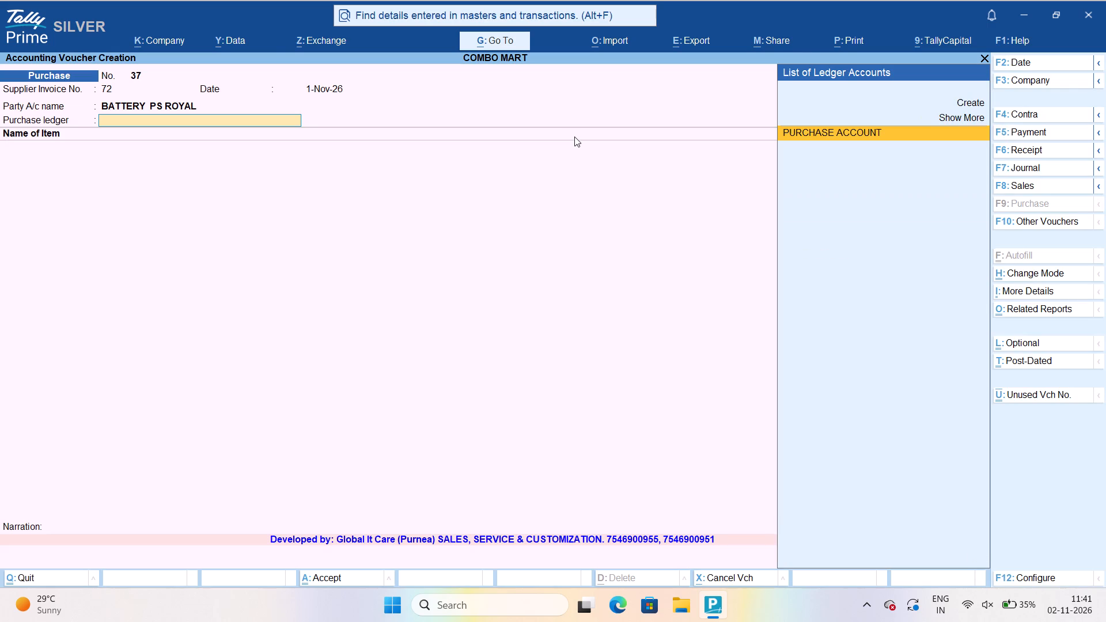
key(Return)
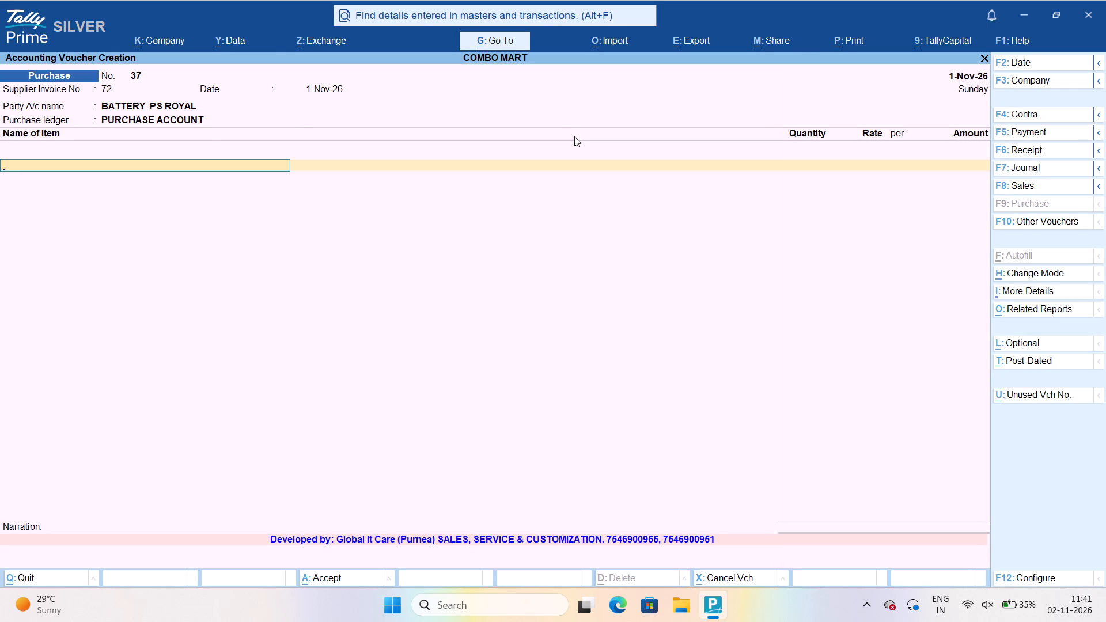
Look for BLP 861 on the voucher's first item line and start a new stock item named BLP 861 PS ROYAL.
text(BLK)
text(P)
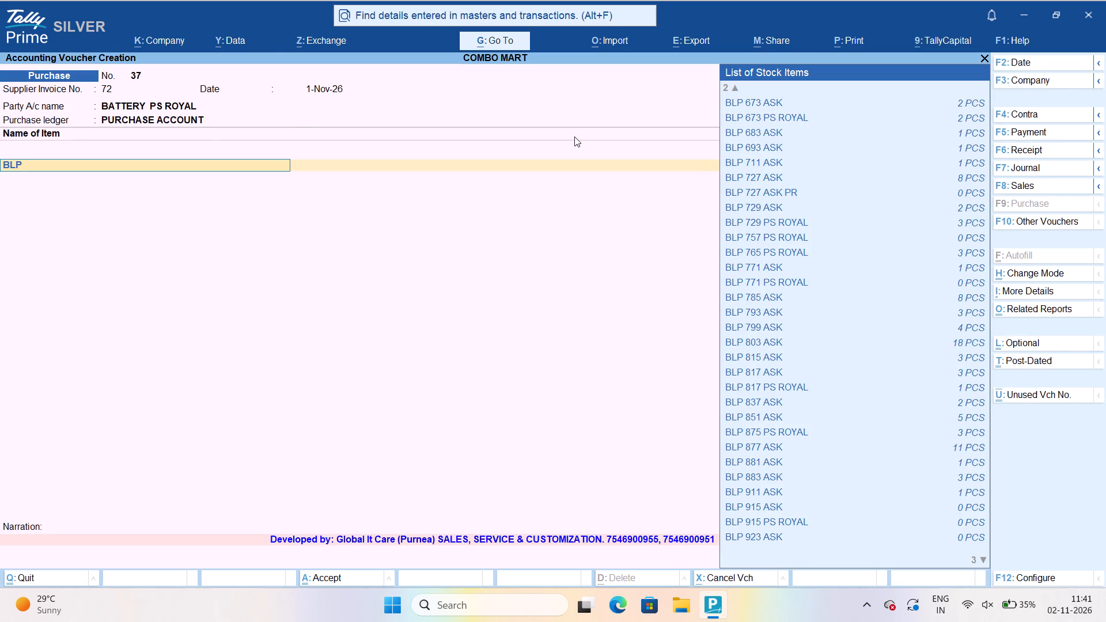
key(space)
text(861)
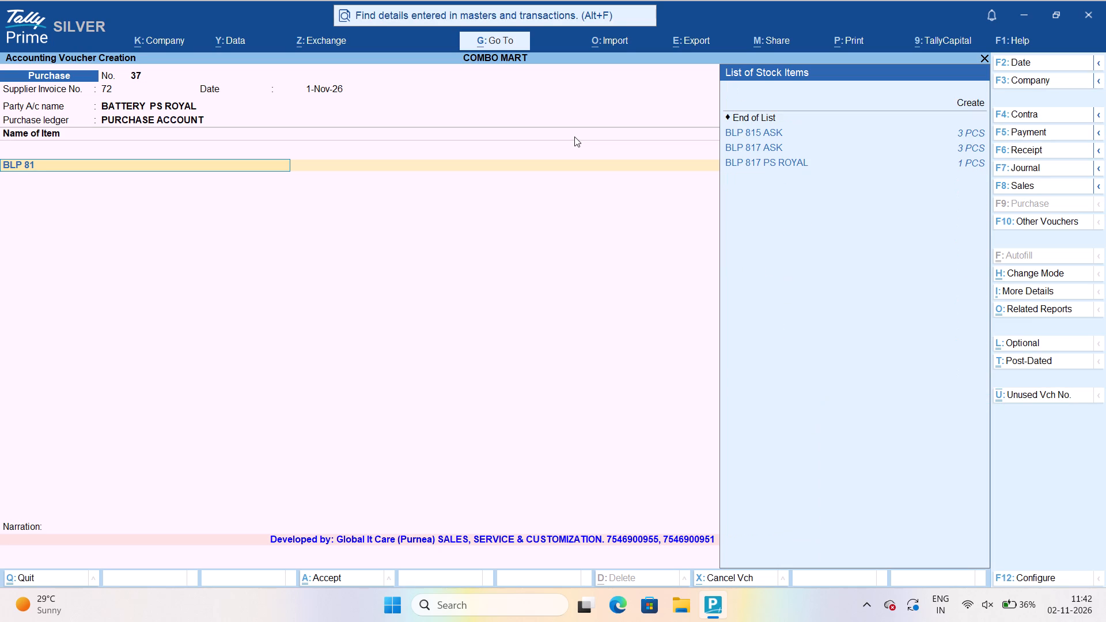
key(Up)
key(Up)
key(Up)
key(Up)
key(Up)
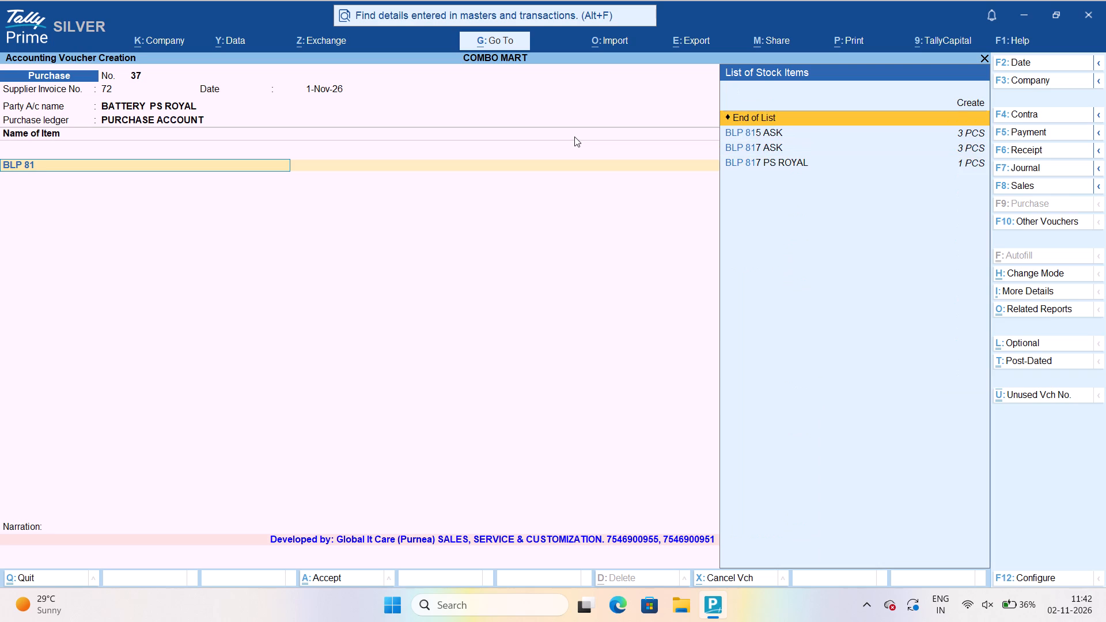
key(Return)
text(BLP 861)
key(space)
text(PS ROYAL)
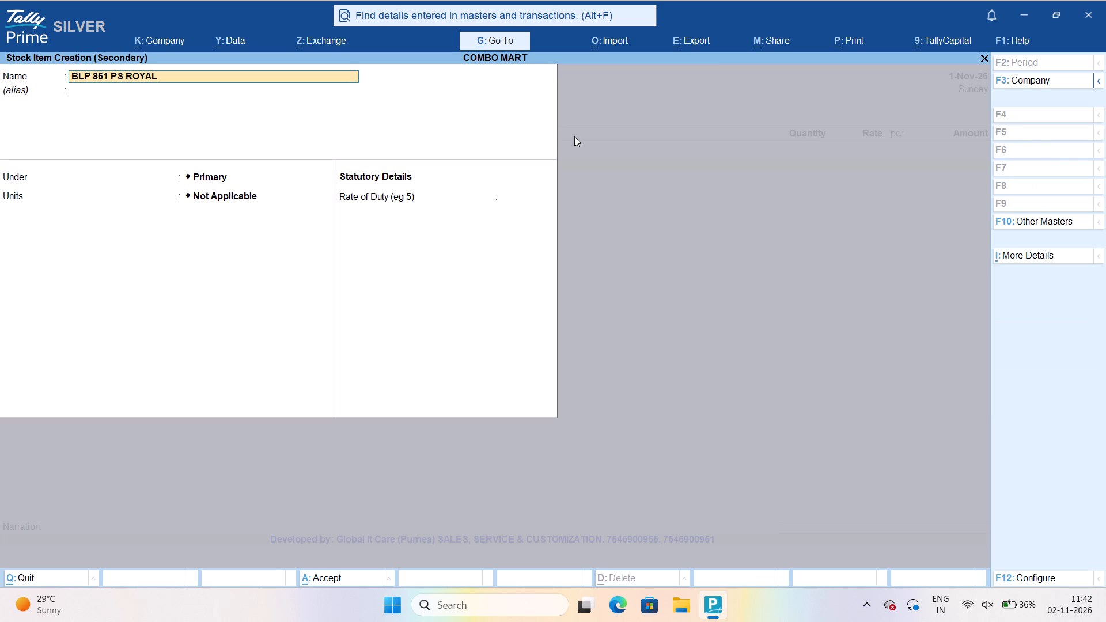
key(Return)
key(Return)
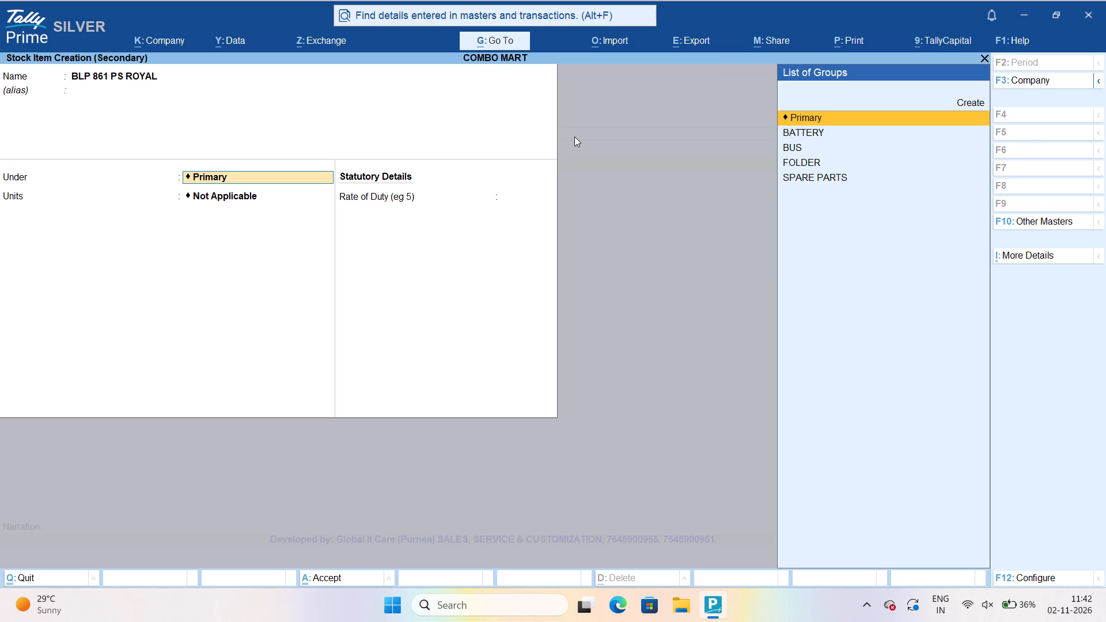
Put the stock item under the BATTERY group with PCS as the unit, and enable standard rates.
key(Down)
key(Return)
key(Return)
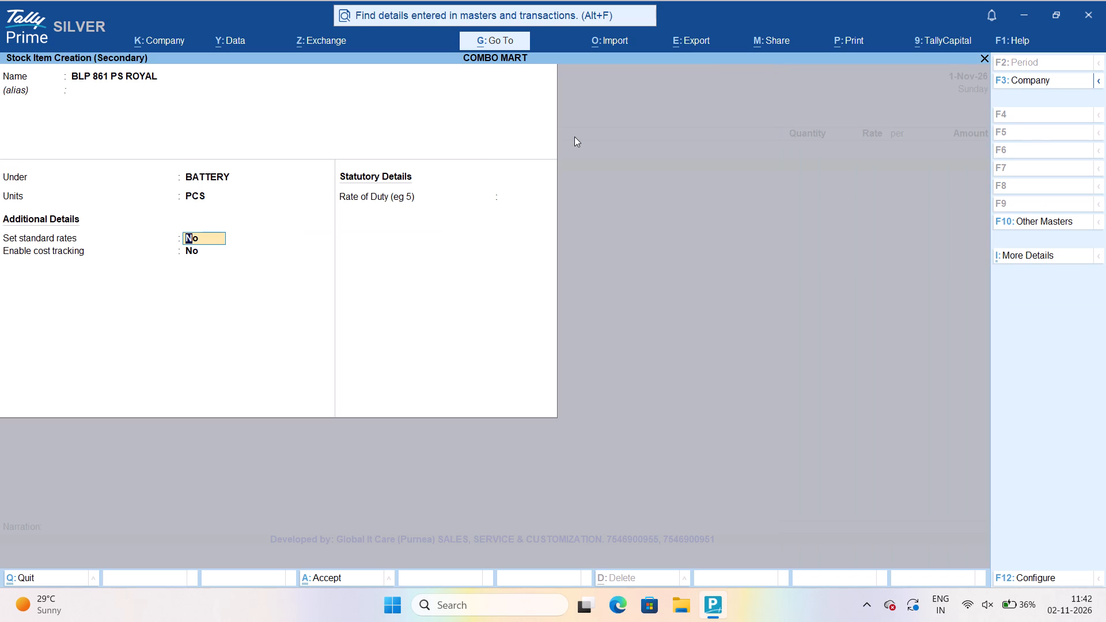
text(YES)
key(Return)
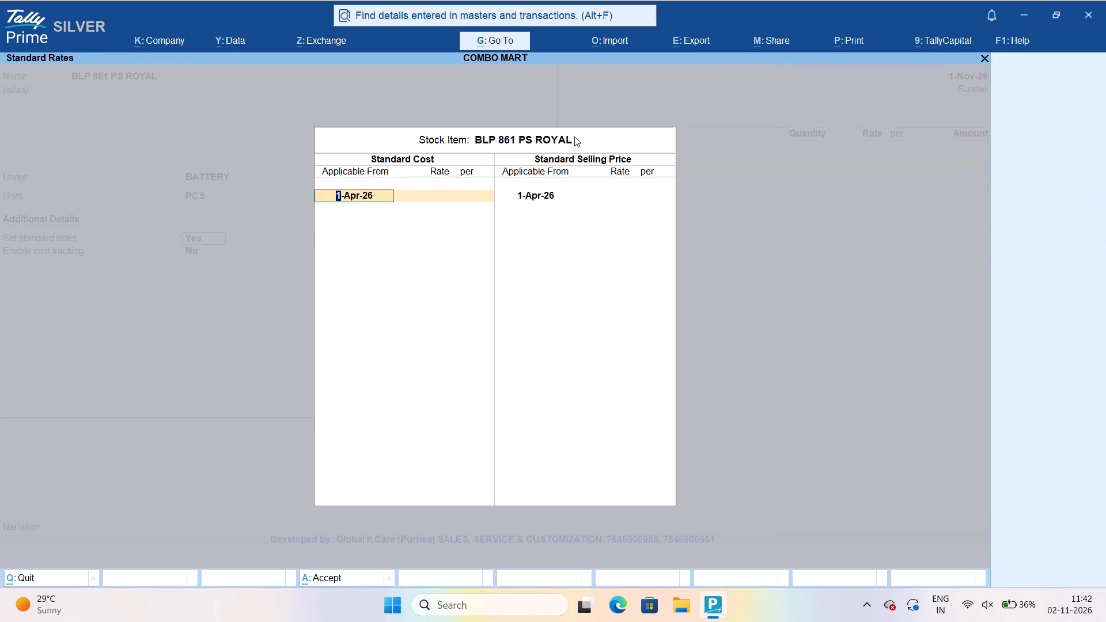
Set the item's standard cost to 960 per PCS, applicable from 1-Oct-26.
text(1-10)
key(Return)
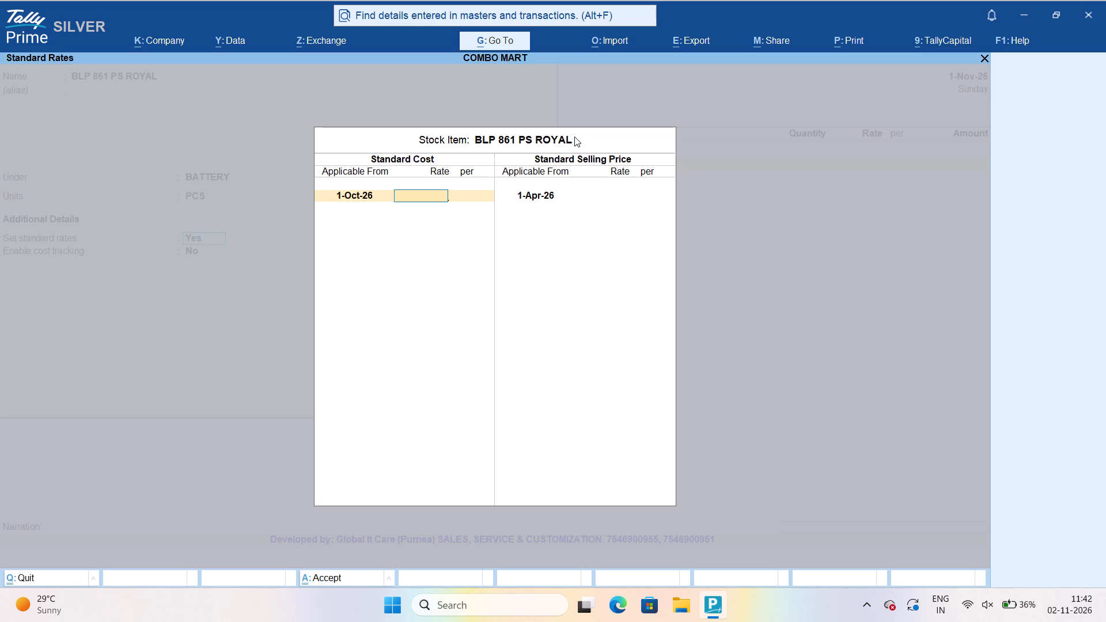
text(960)
key(Return)
key(Return)
key(Return)
Set the standard selling price's applicable date to 1-Oct-26.
text(1-10)
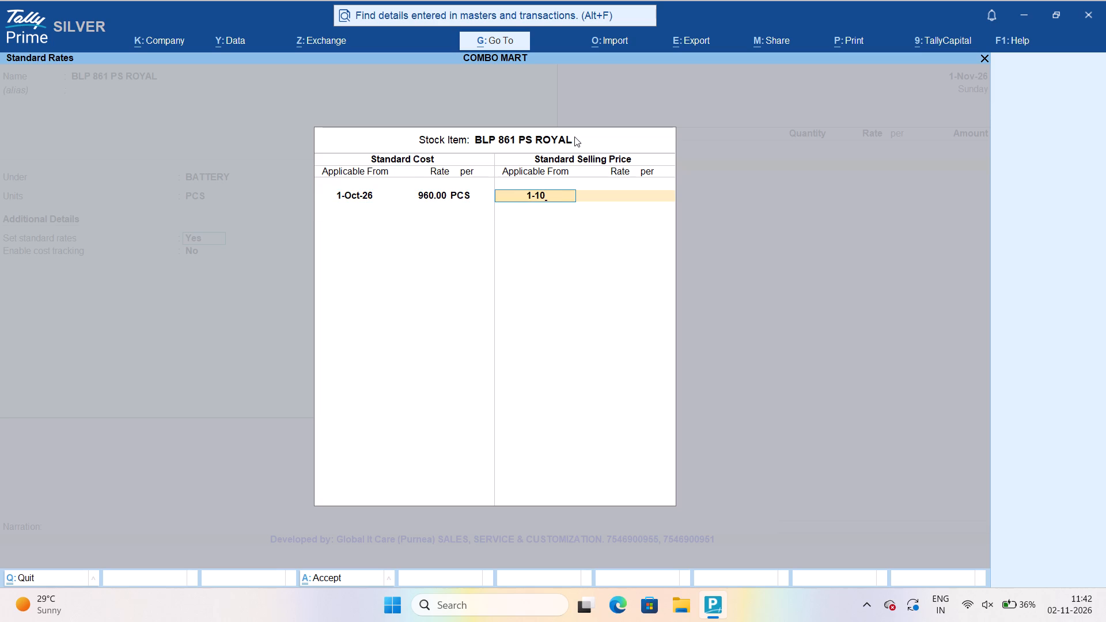
key(Return)
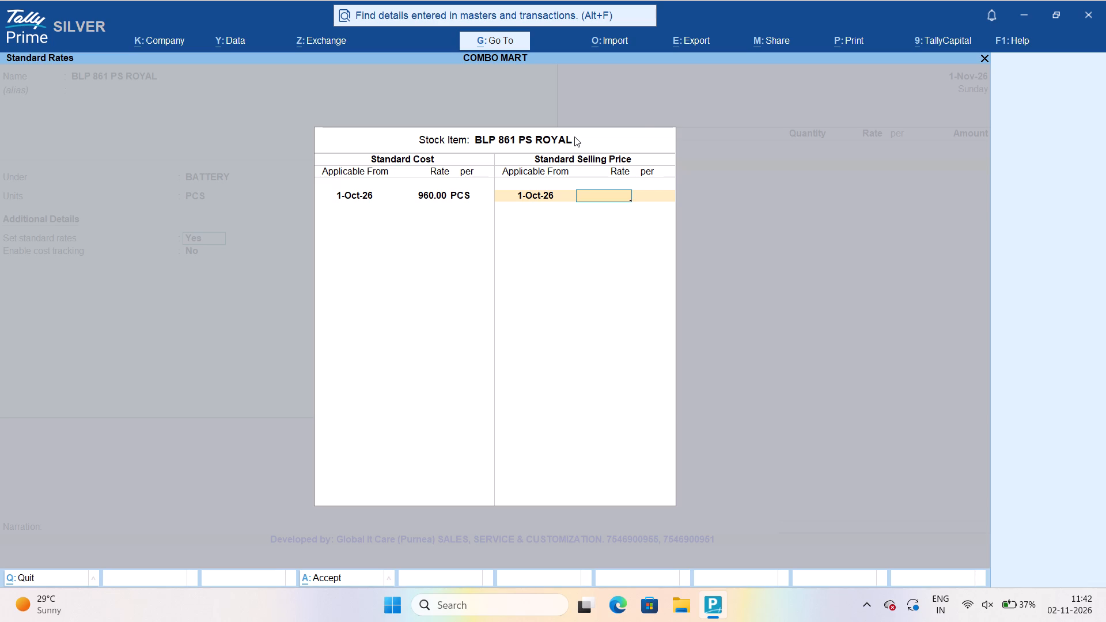
Change the standard cost of BLP 861 PS ROYAL to 932 per PCS, applicable from 1-Nov-26.
click(442, 192)
text(932)
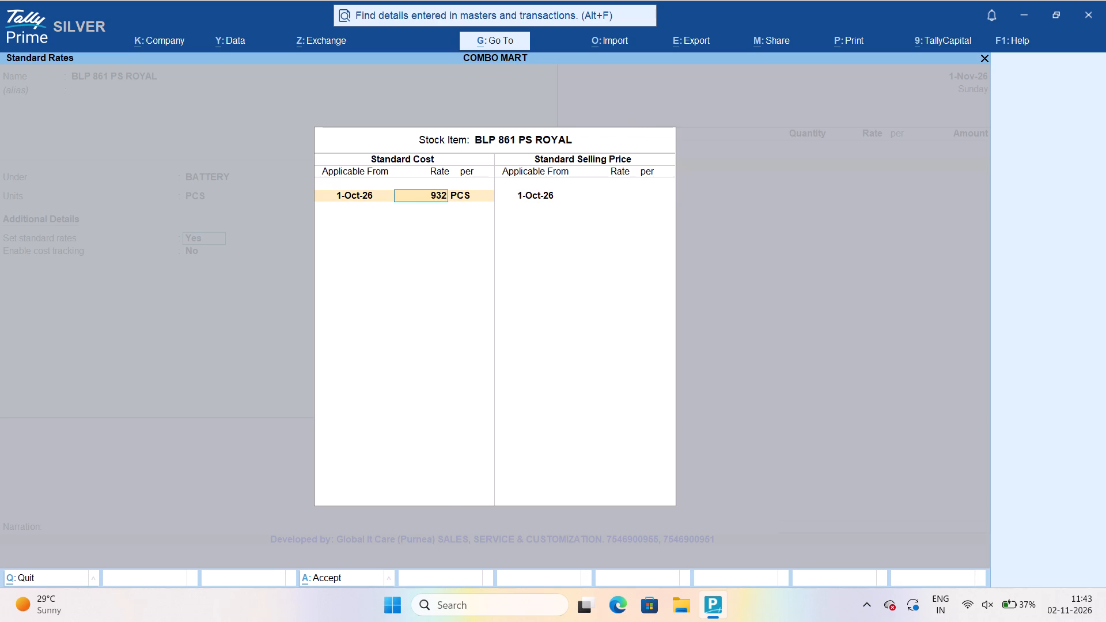
key(Return)
key(Return)
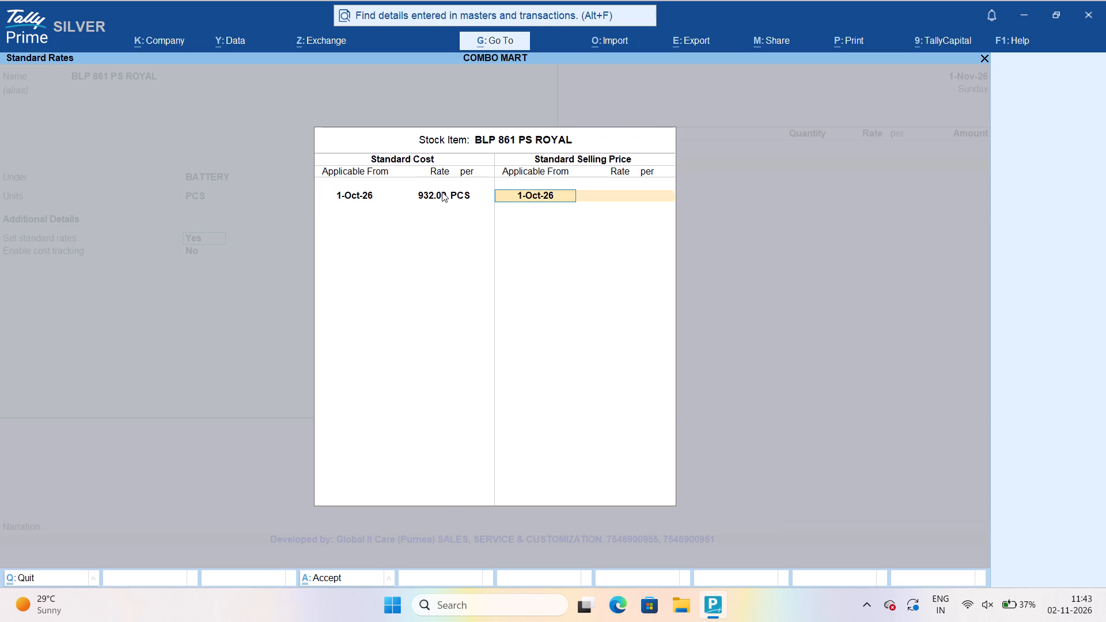
key(Return)
key(Return)
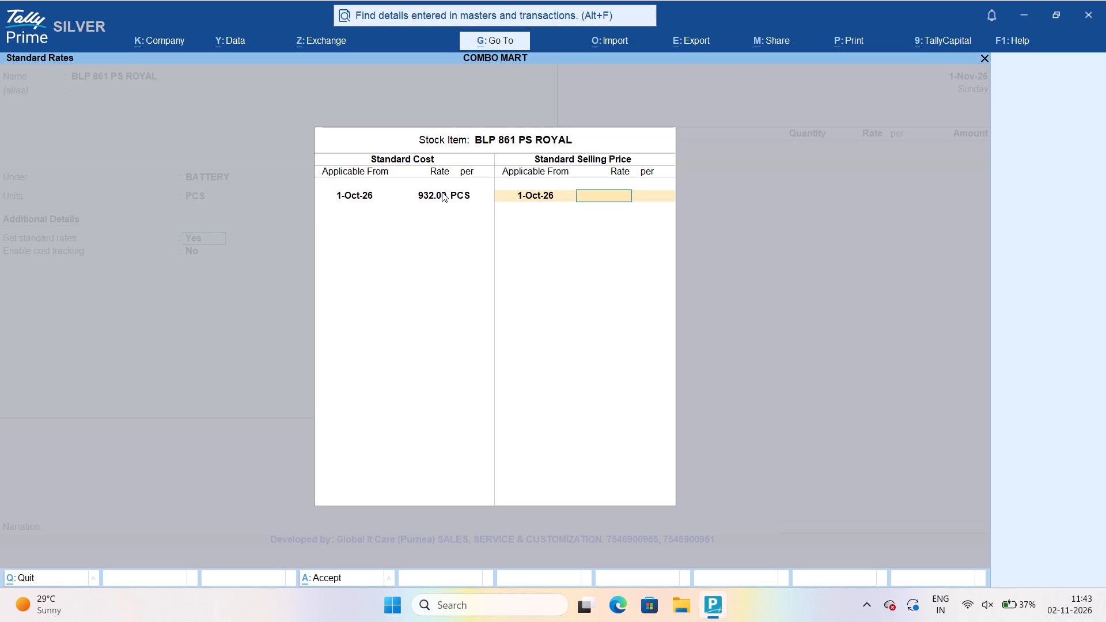
click(370, 195)
text(1-11)
key(Return)
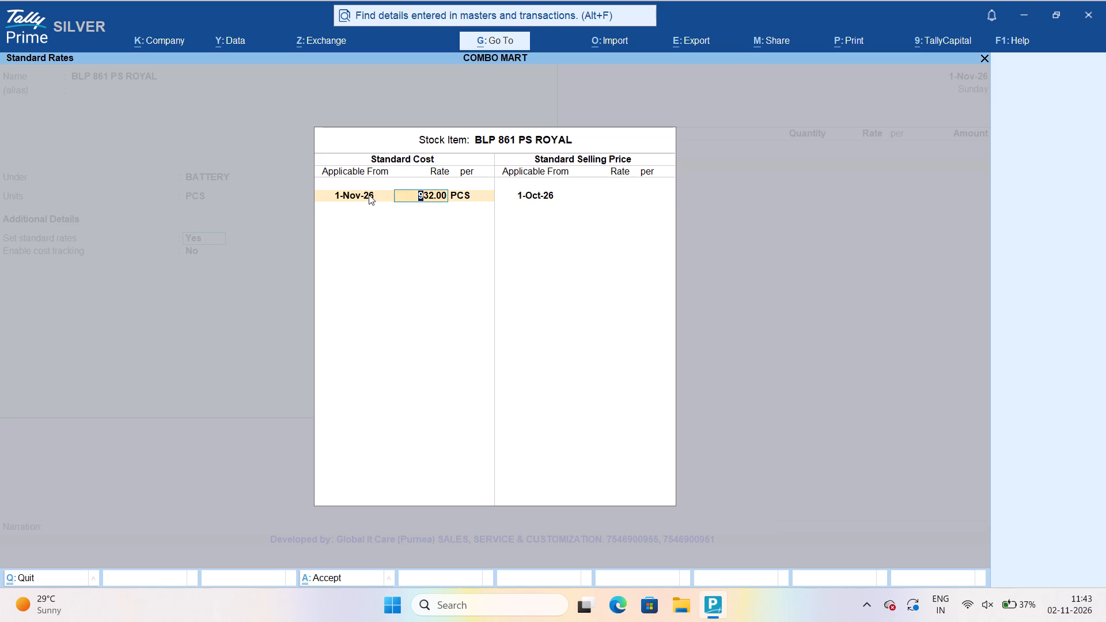
key(Return)
key(Return)
key(Return)
Set the standard selling price to 955 per PCS, applicable from 1-Nov-26, and save the new stock item.
text(1-11)
key(Return)
key(period)
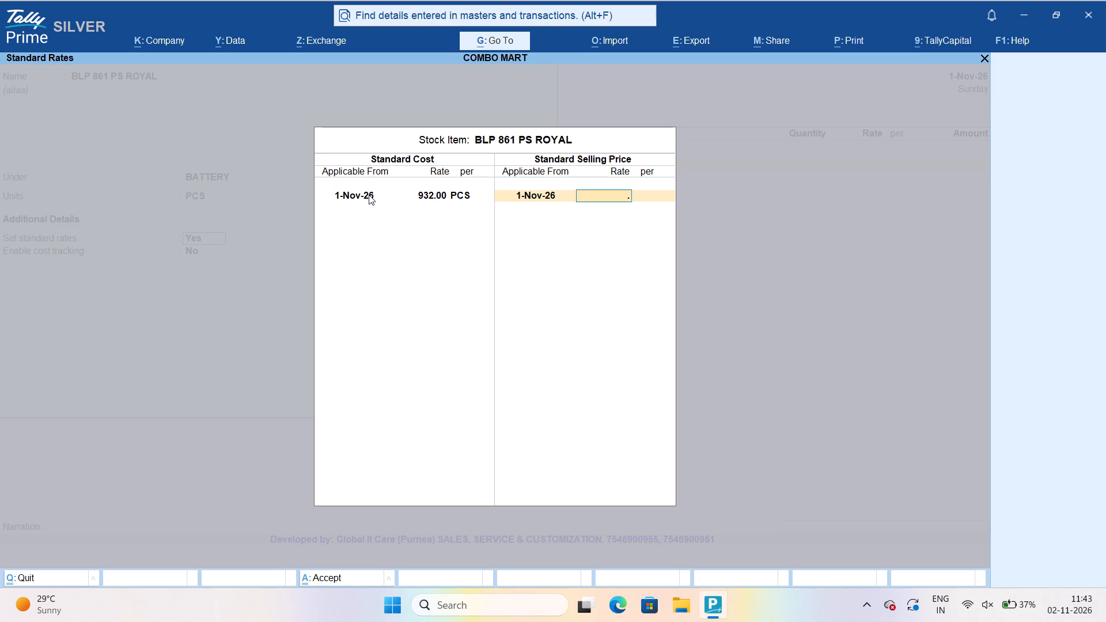
key(BackSpace)
text(955)
key(Return)
key(Return)
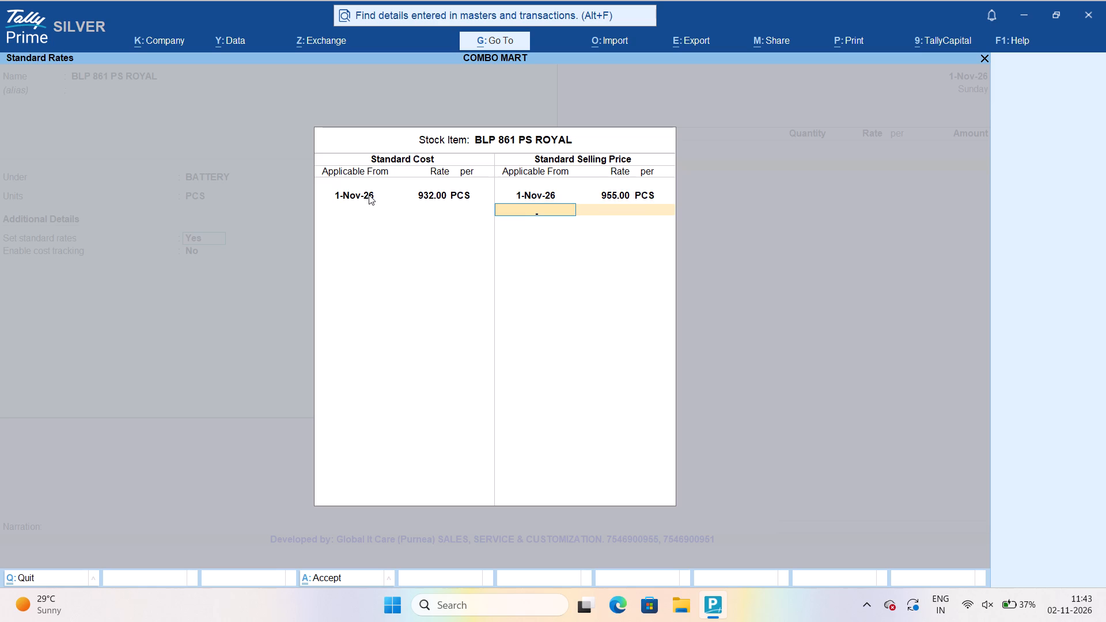
key(Return)
key(Return)
key(Return)
key(Return)
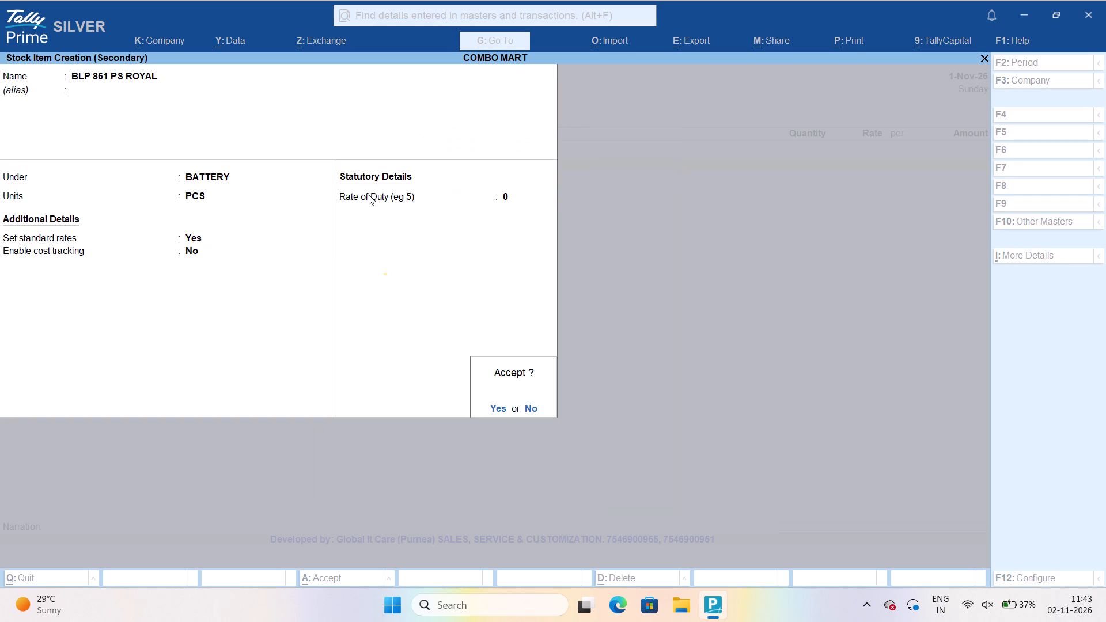
key(Return)
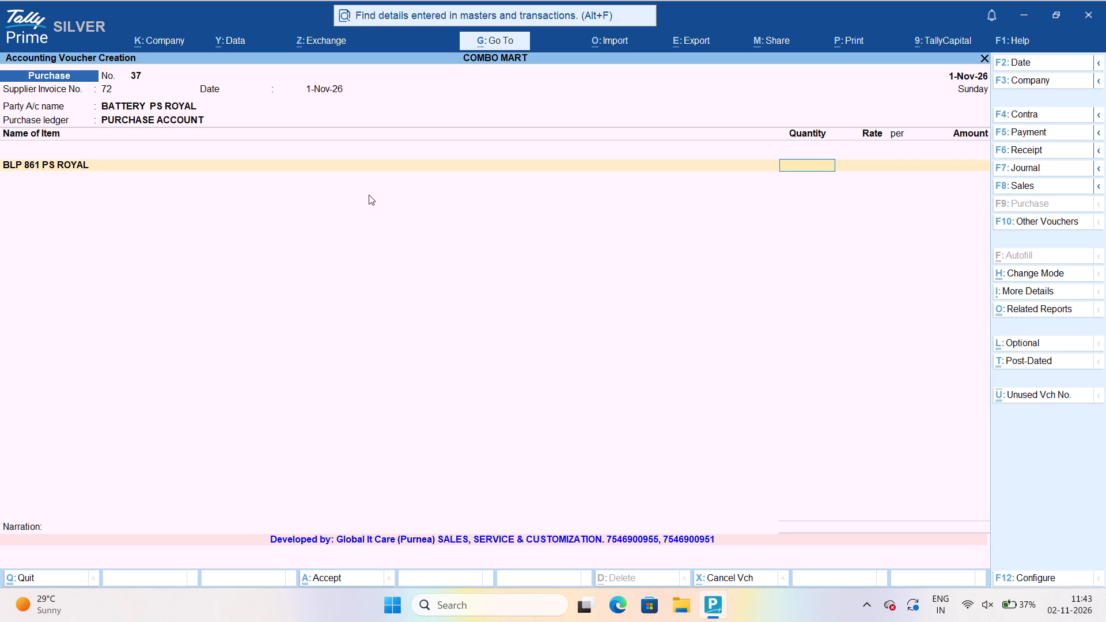
Enter 3 PCS of BLP 861 PS ROYAL at a rate of 932 on the first item line.
key(3)
key(Return)
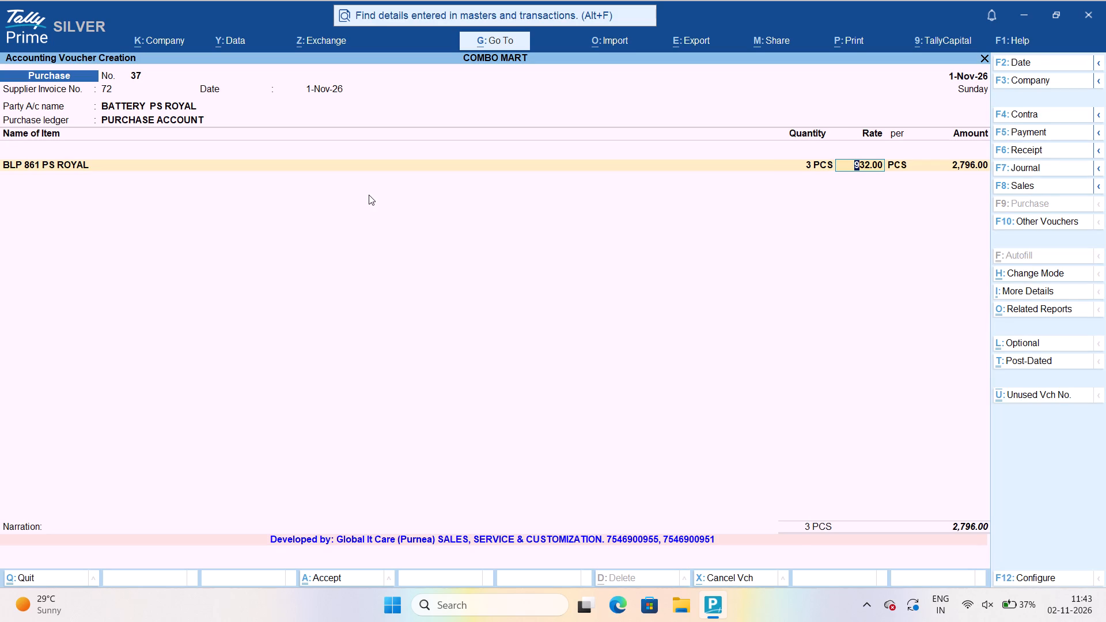
key(Return)
key(Return)
key(Return)
key(Return)
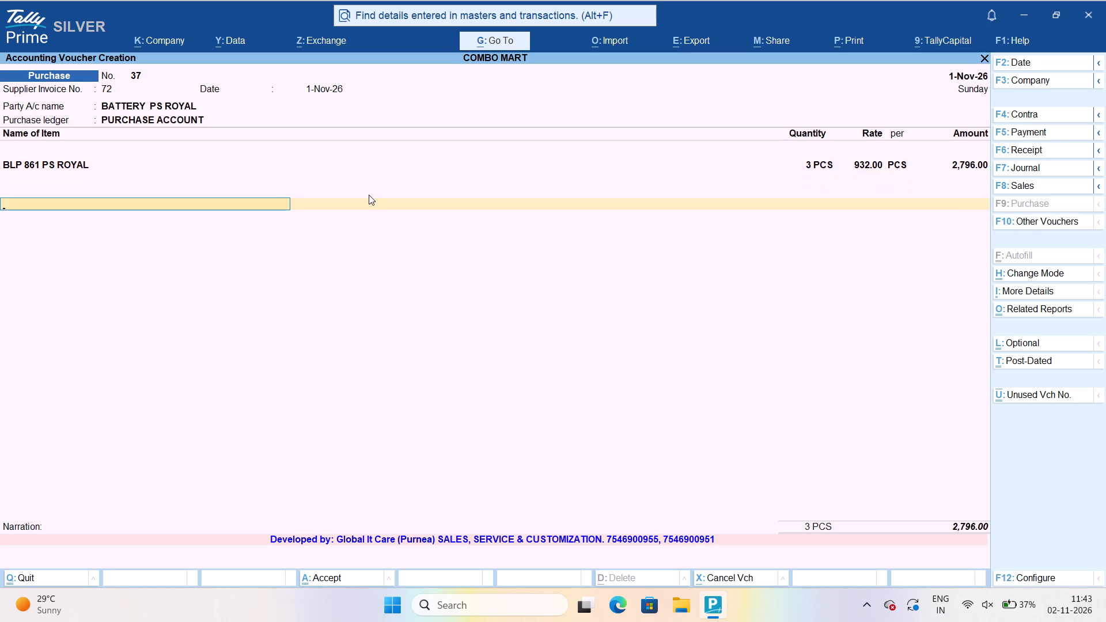
key(BackSpace)
key(Return)
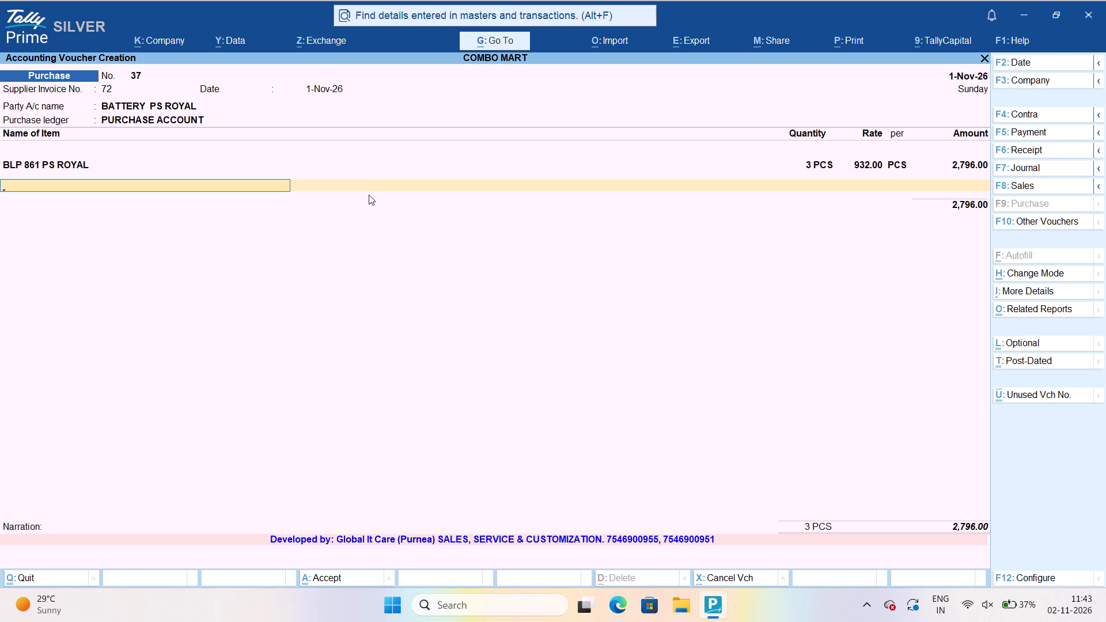
Add the existing stock item BM 4J PS ROYAL on the second item line with a quantity of 3 PCS.
key(n)
key(BackSpace)
text(BM 4JK)
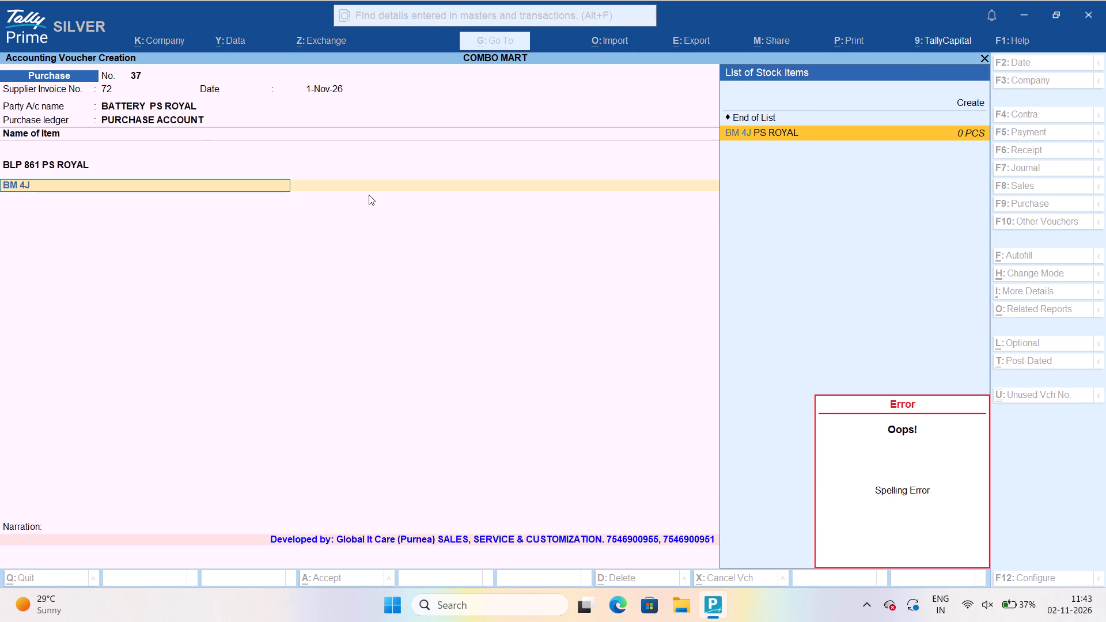
key(Return)
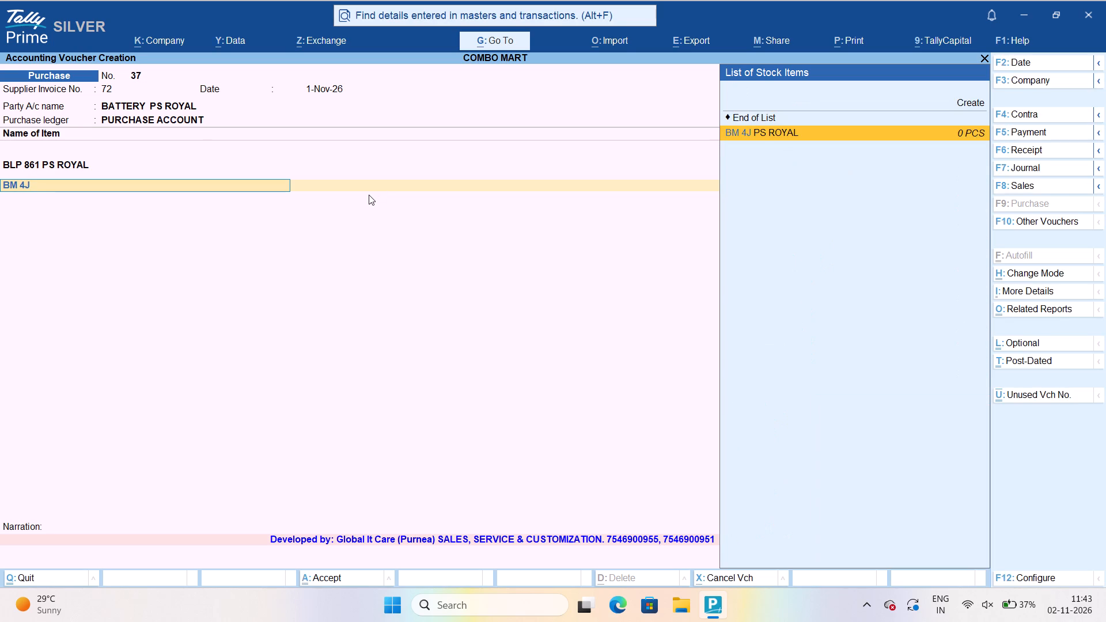
key(Return)
key(Return)
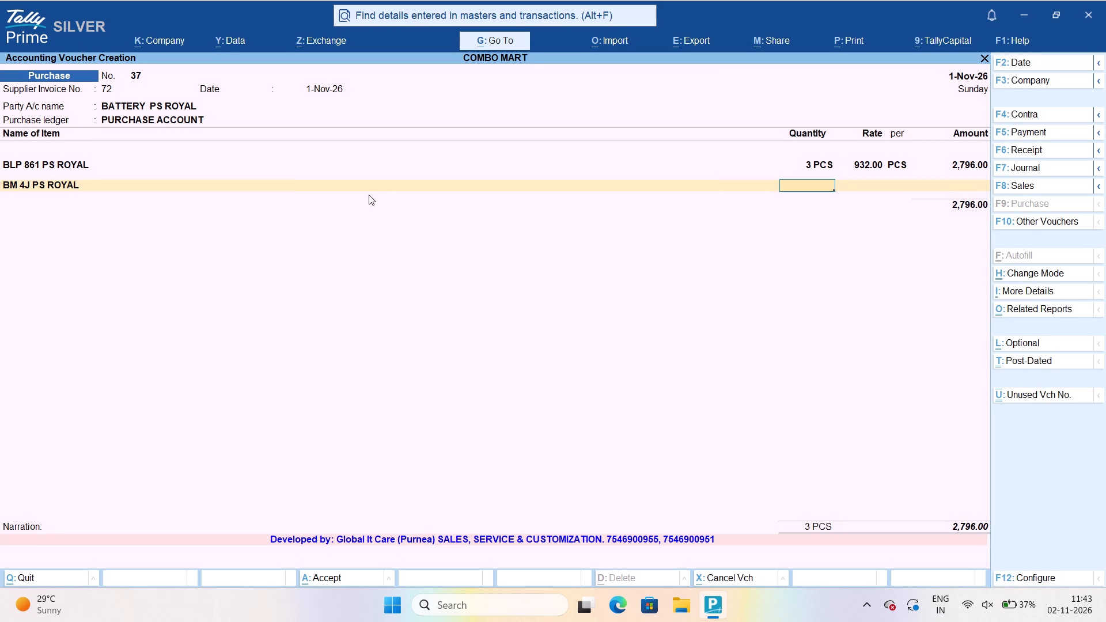
key(3)
key(Return)
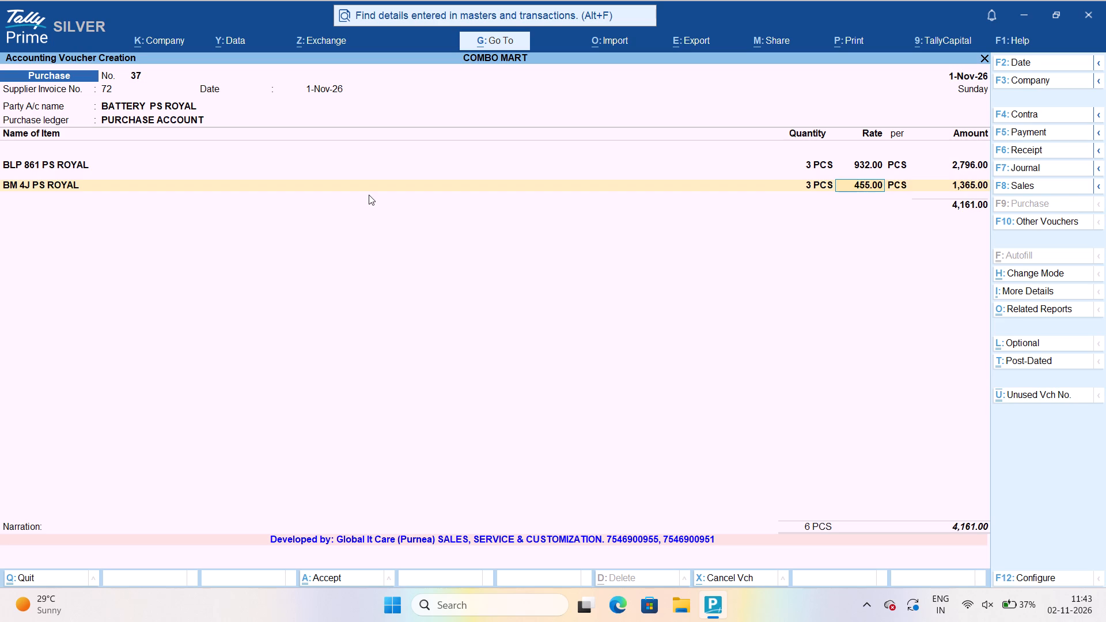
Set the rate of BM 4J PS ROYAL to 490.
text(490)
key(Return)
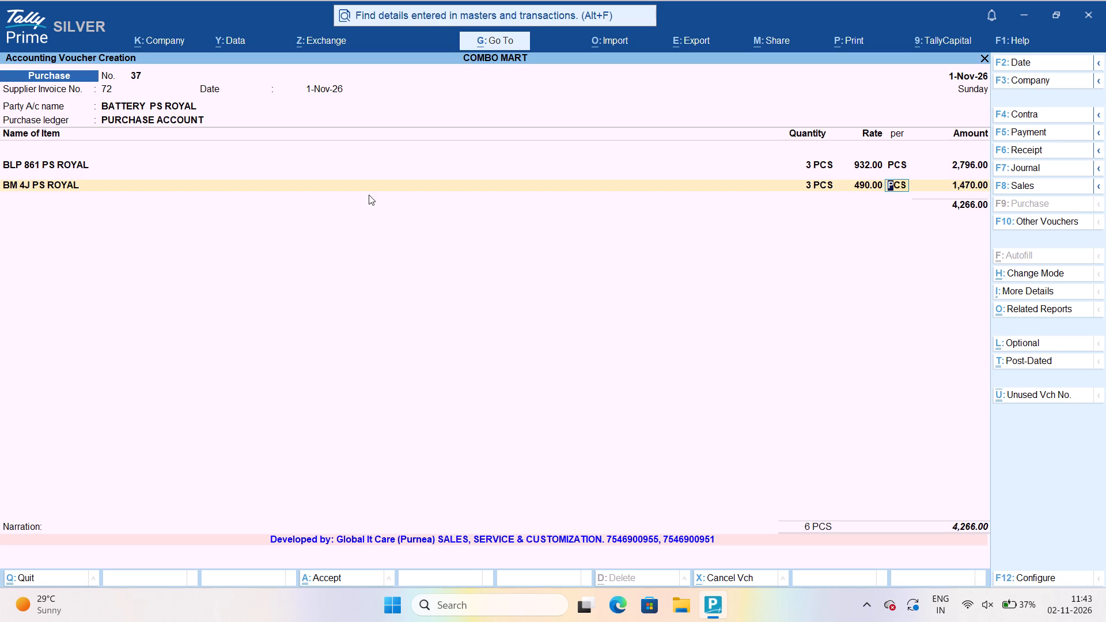
Set the rate of BM 4J PS ROYAL to 455 per PCS and complete its item line.
key(BackSpace)
key(BackSpace)
key(Return)
text(455)
key(Return)
key(Return)
key(Return)
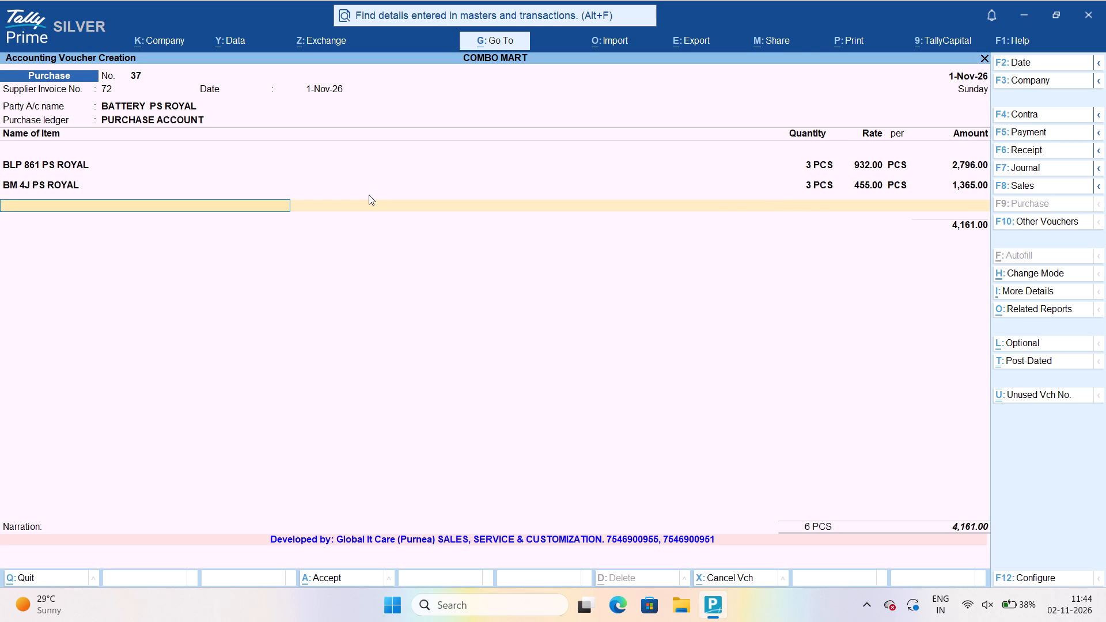
Look for BA 28 on the third item line and start a new stock item named BA 28 PS ROYAL.
text(BA)
key(space)
text(2)
text(8)
key(space)
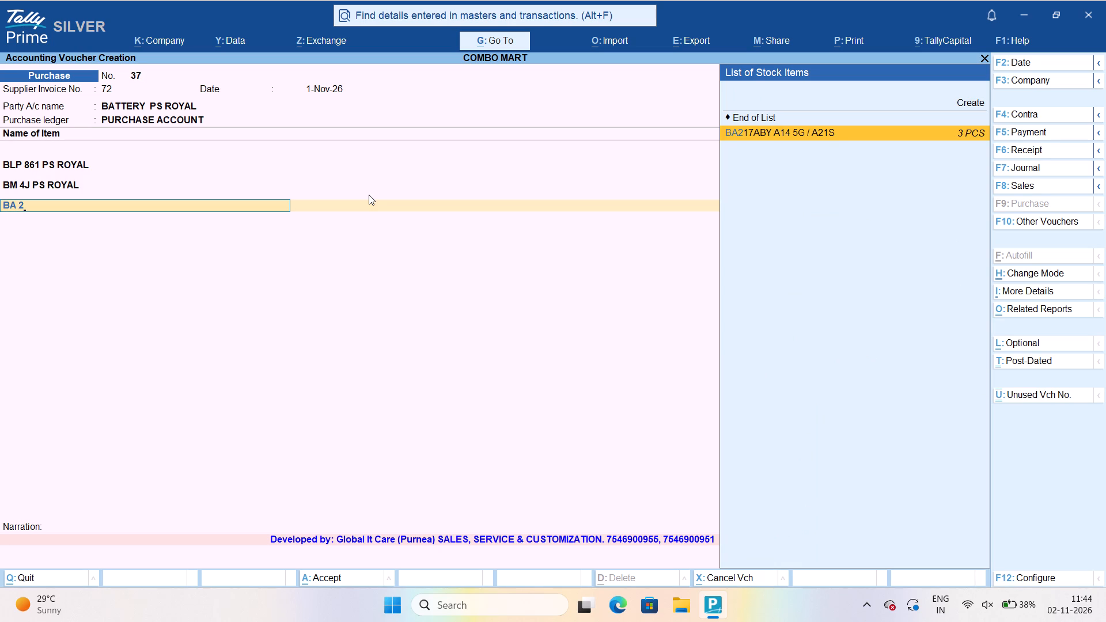
key(8)
key(Up)
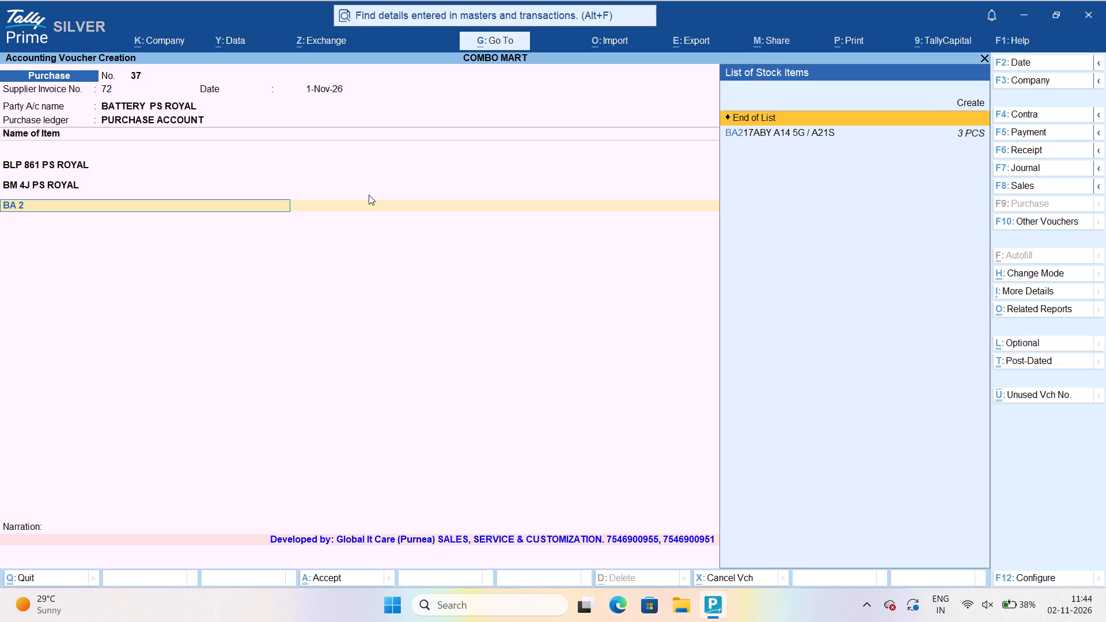
key(Up)
key(Return)
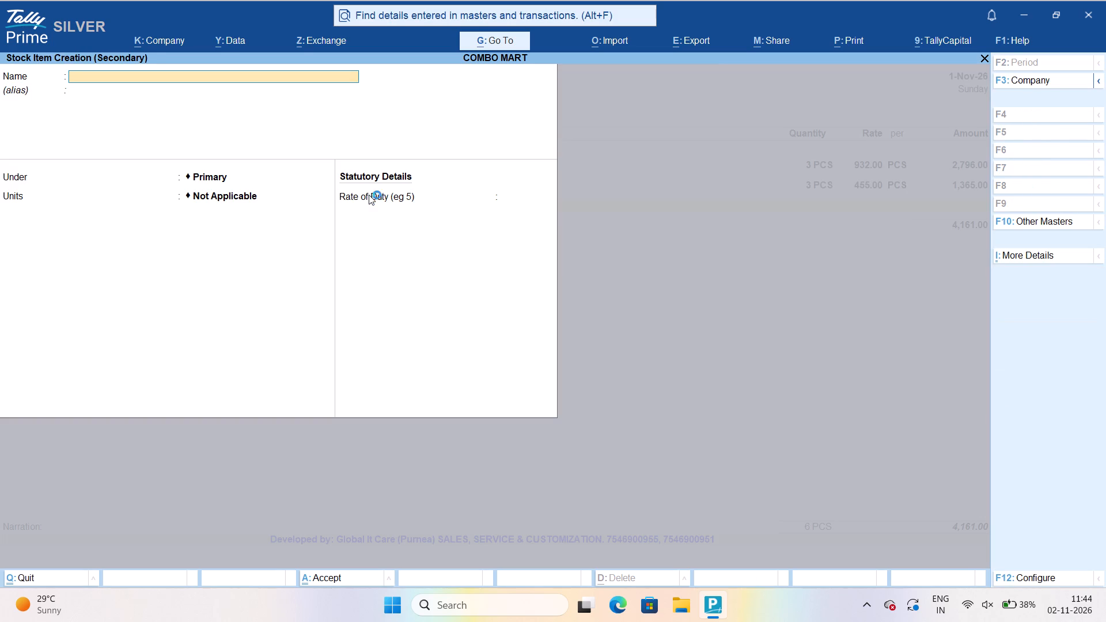
text(BA)
key(space)
text(28)
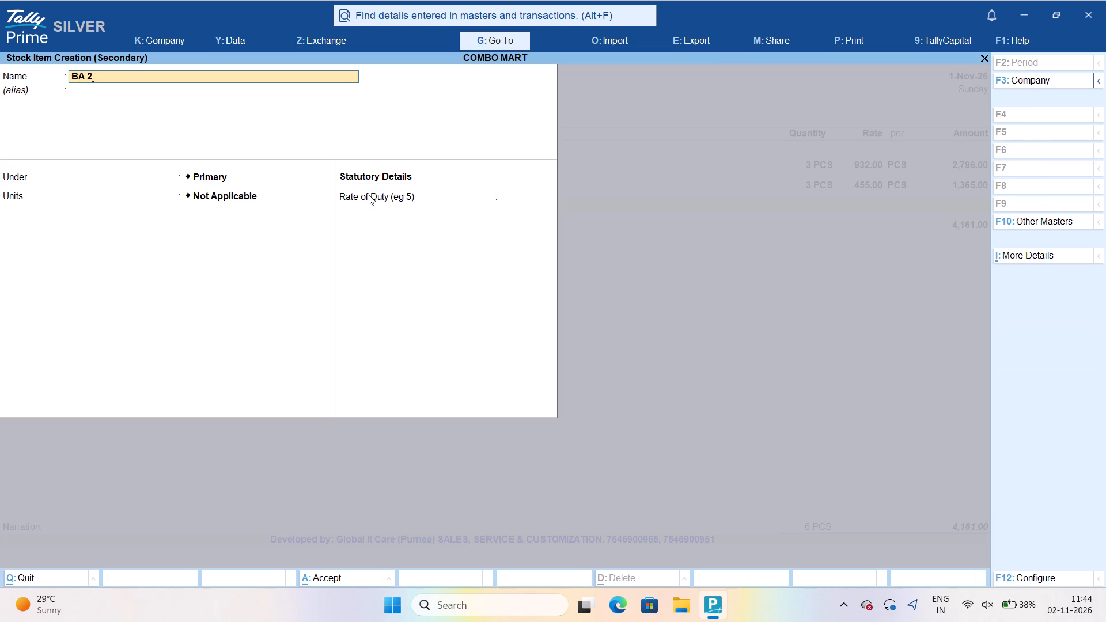
key(space)
text(PS ROYAL)
key(Return)
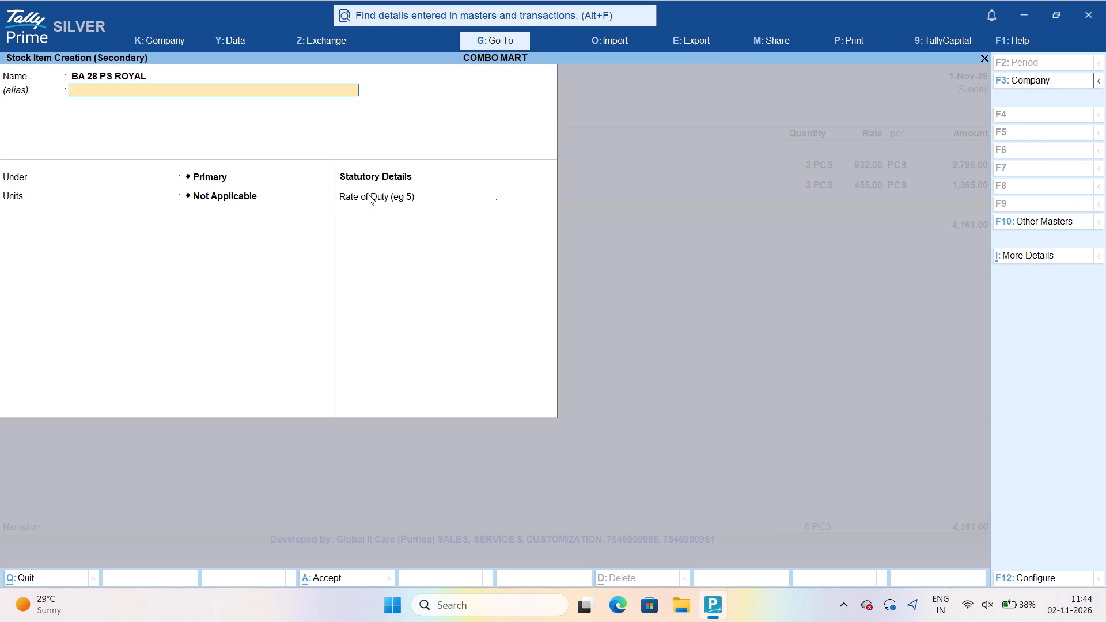
Put BA 28 PS ROYAL under the BATTERY group with PCS as the unit, and enable standard rates.
key(Return)
key(Down)
key(Down)
key(Down)
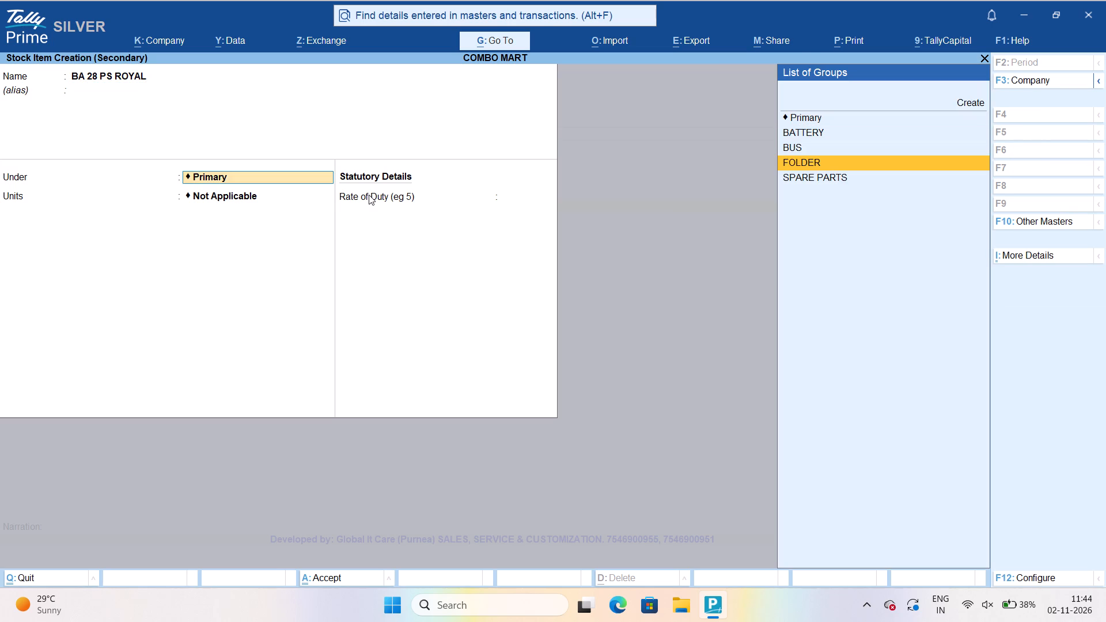
key(Up)
key(Up)
key(Return)
key(Return)
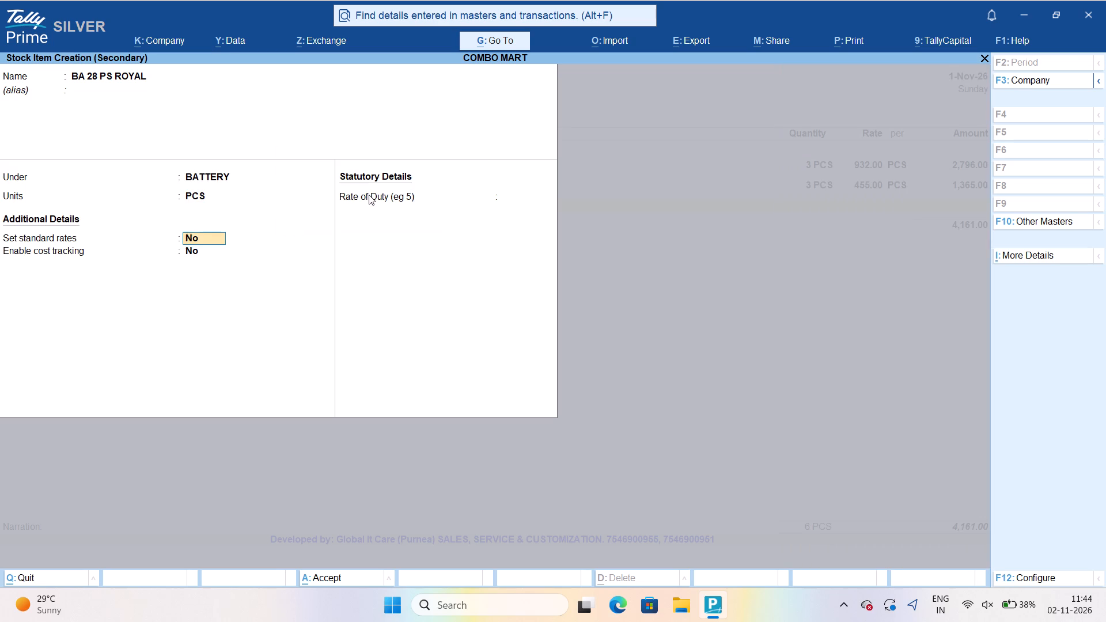
text(YES)
key(Return)
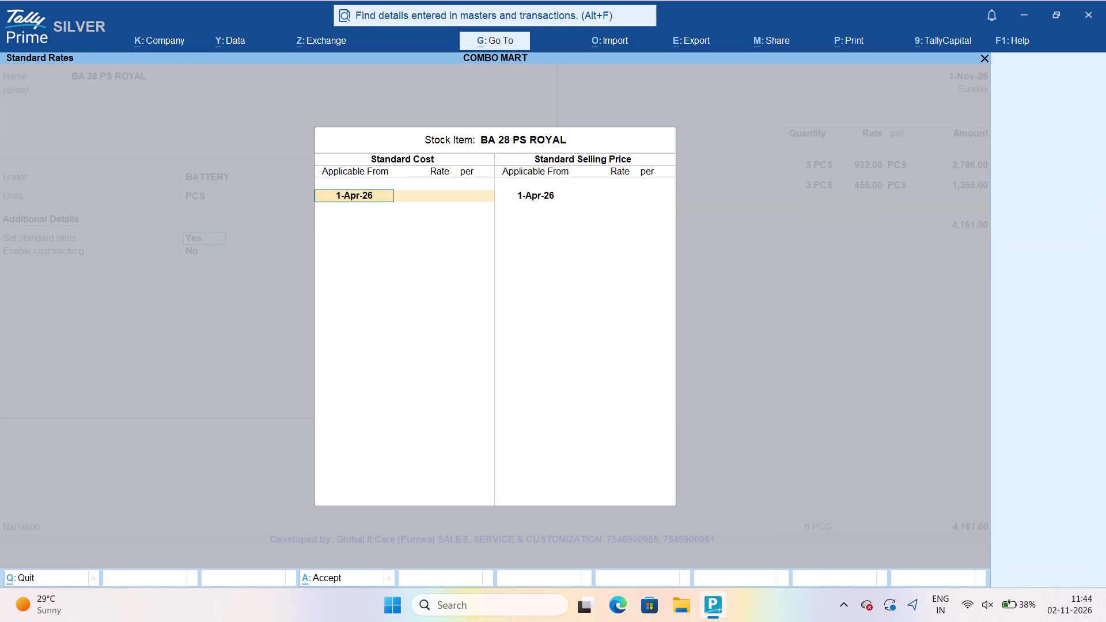
Set the standard cost of BA 28 PS ROYAL to 540 per PCS, applicable from 1-Nov-26.
text(1-11)
key(Return)
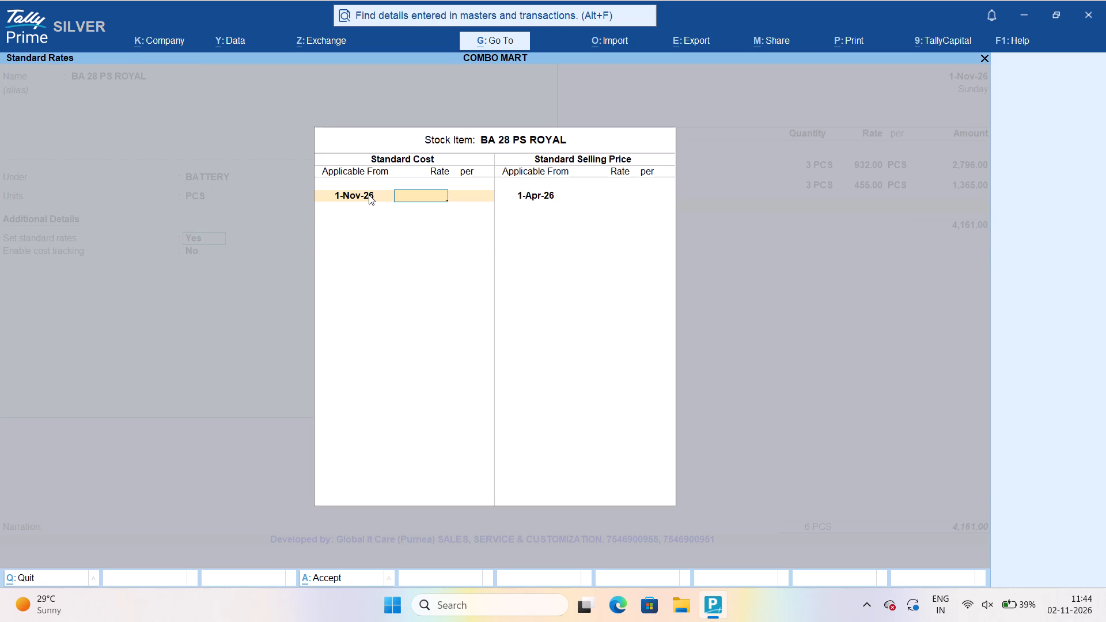
text(540)
key(Return)
key(Return)
key(Return)
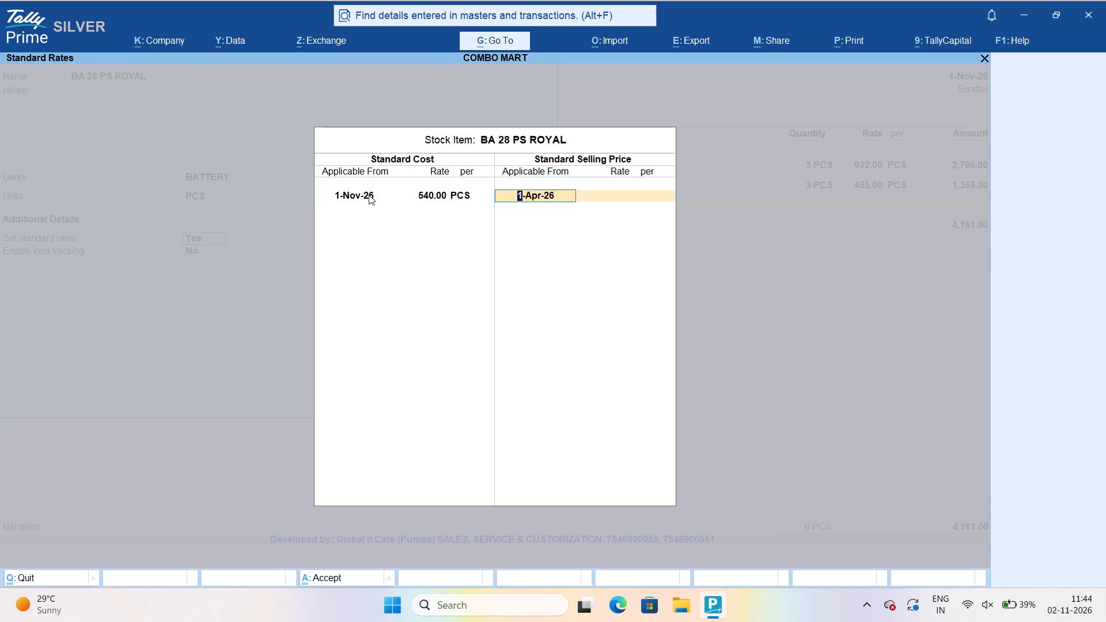
Set the standard selling price of BA 28 PS ROYAL to 560 per PCS, applicable from 1-Nov-26, and save the stock item.
text(1-11)
key(Return)
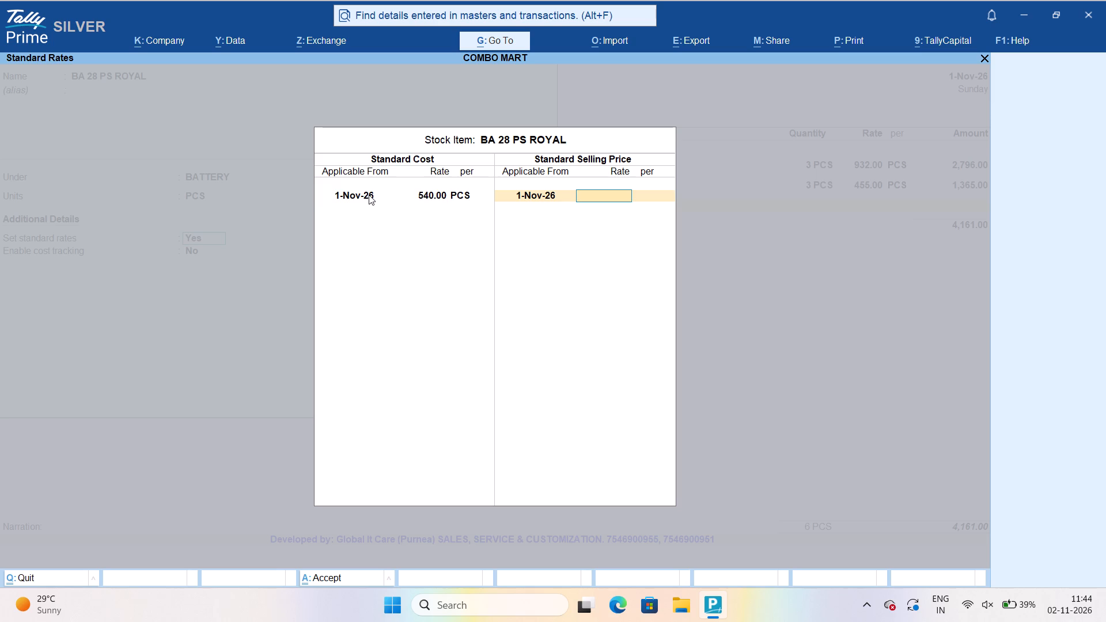
text(560)
key(Return)
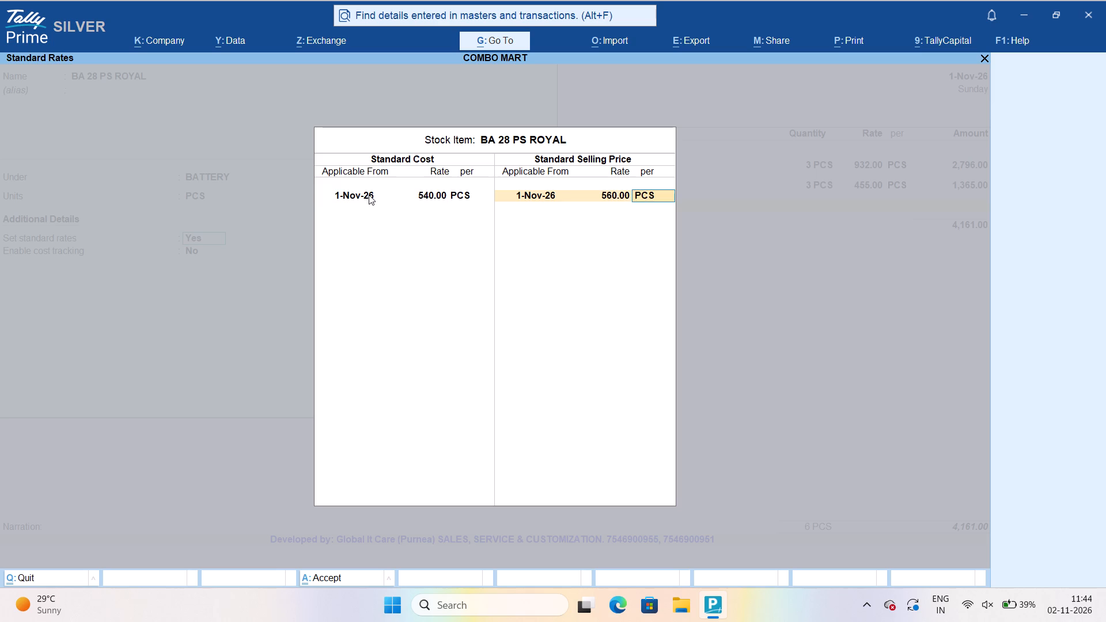
key(Return)
key(Return)
key(Return)
key(Return)
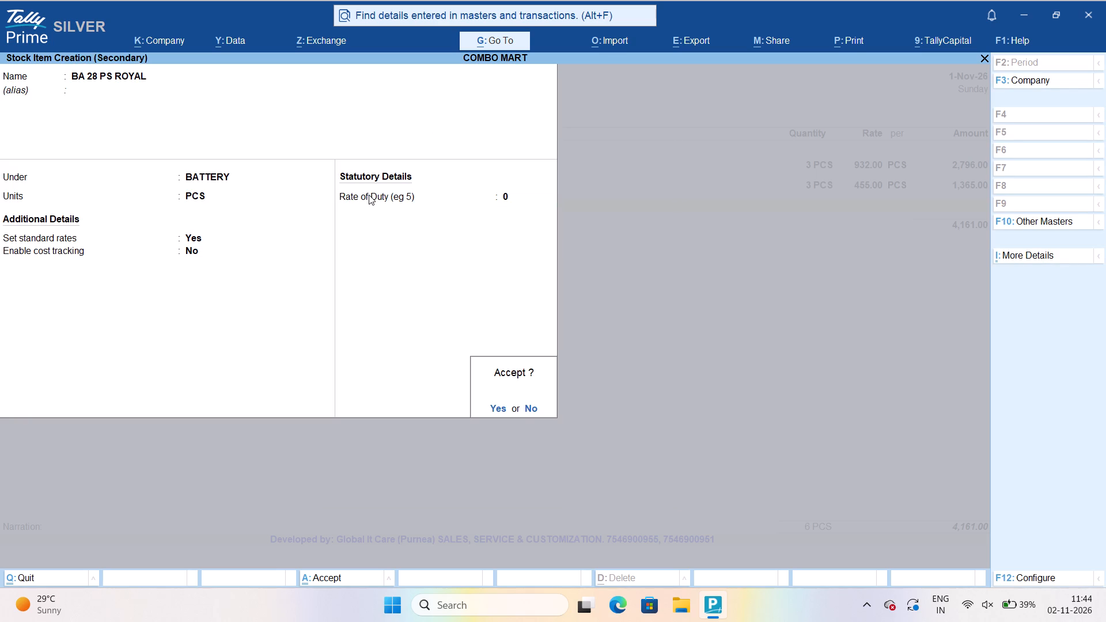
key(Return)
key(Return)
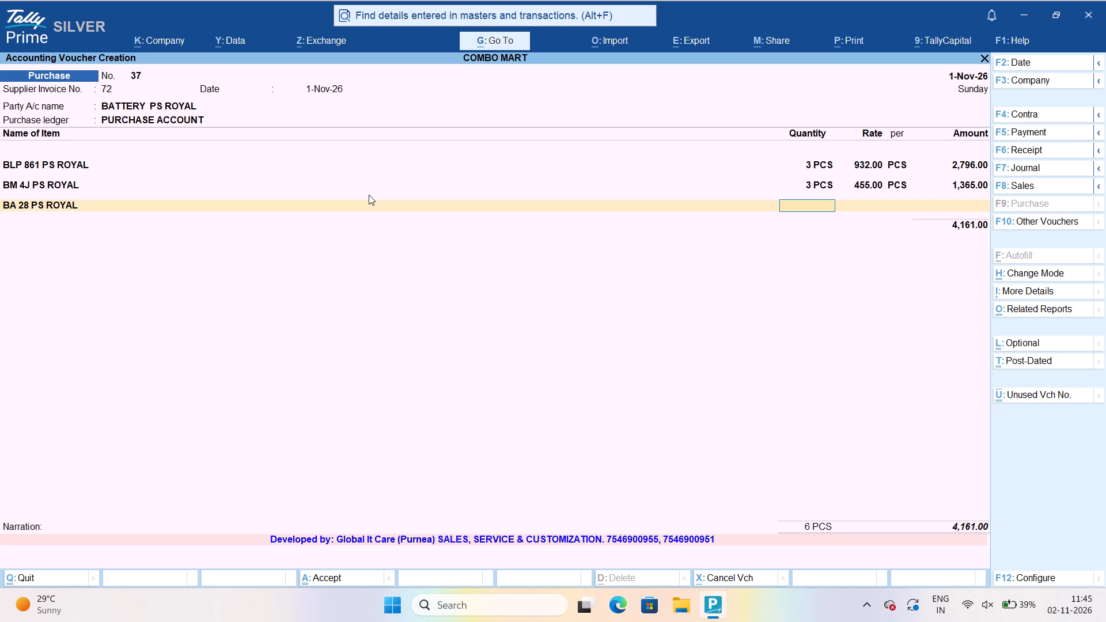
Enter a quantity of 3 PCS for BA 28 PS ROYAL at its standard rate and complete its item line.
key(3)
key(Return)
key(Return)
key(Return)
key(Return)
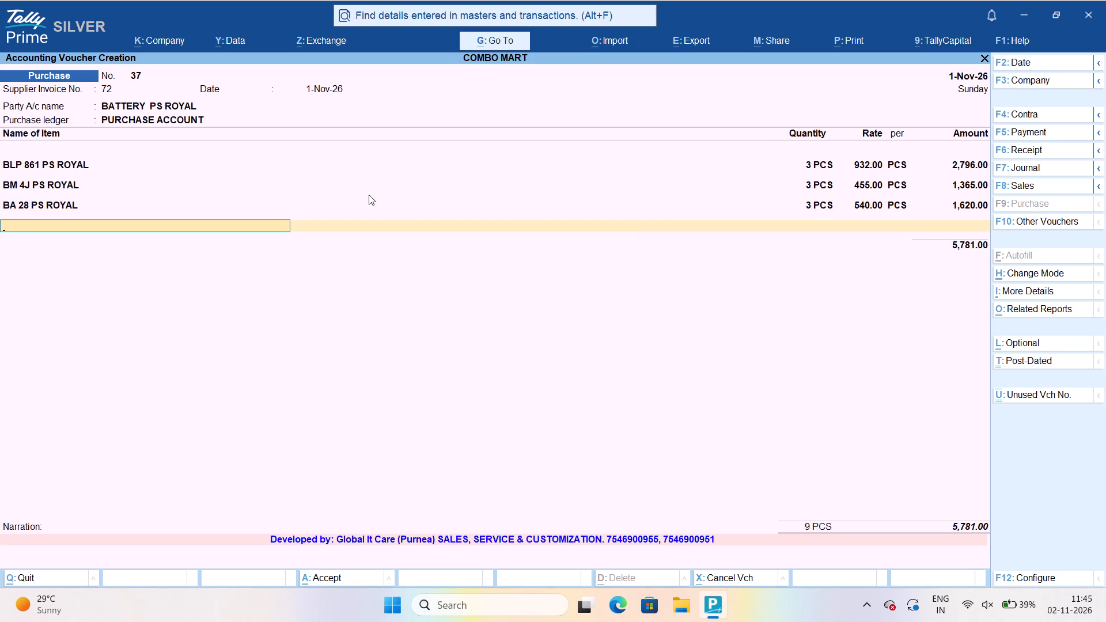
Look for IP on the fourth item line and start creating a new stock item from there.
text(IP[)
key(space)
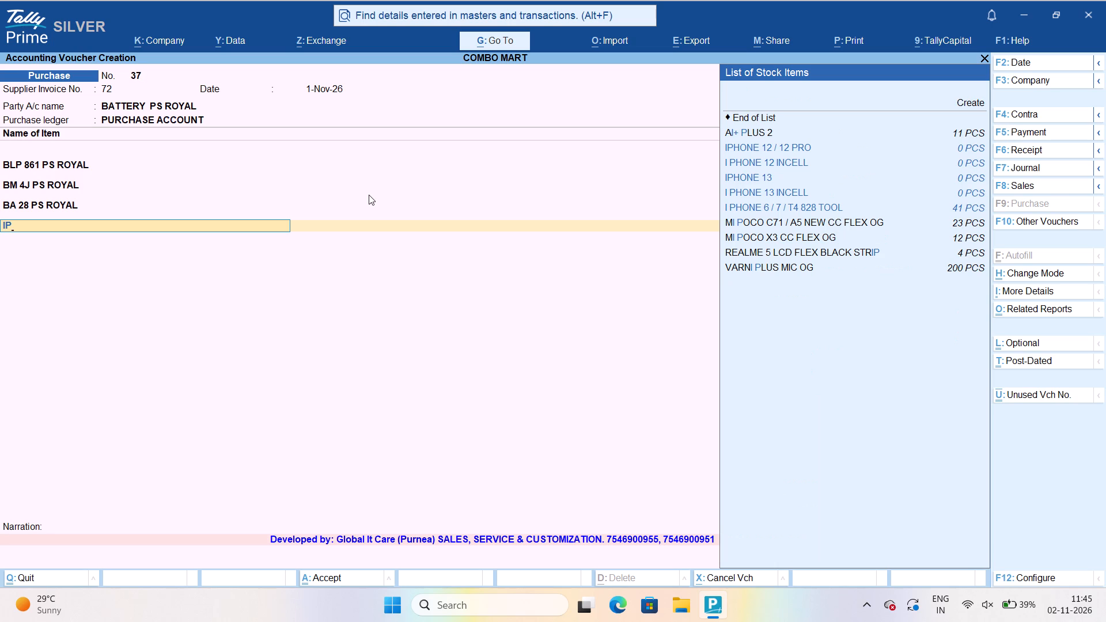
key(Up)
key(Up)
key(Up)
key(Up)
key(Up)
key(Up)
key(Up)
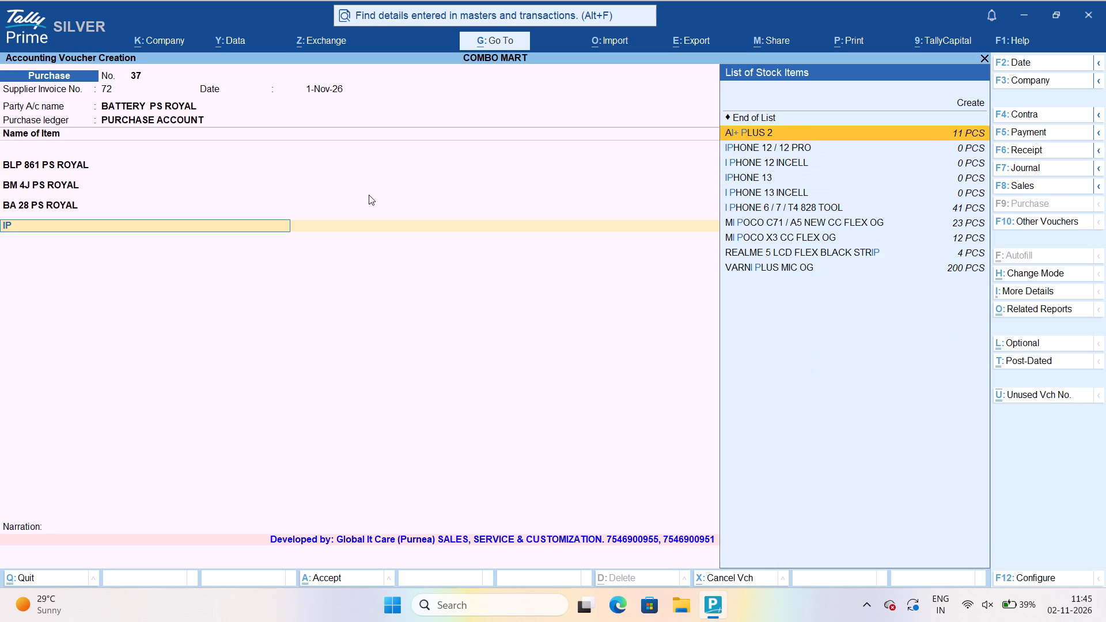
key(Up)
key(Return)
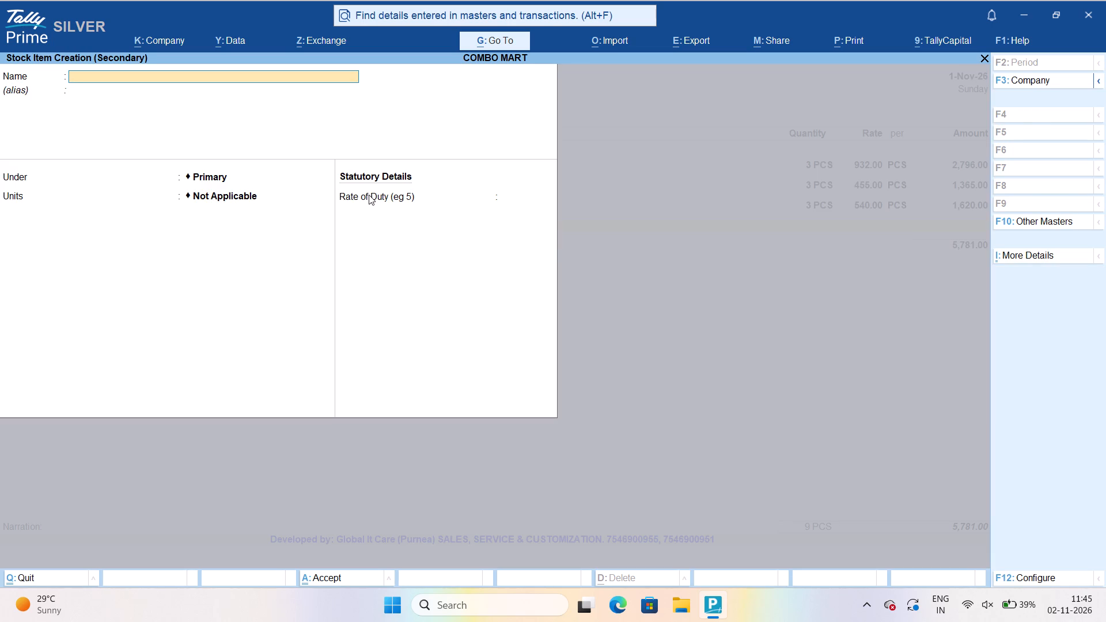
Name the new stock item IP 12 / 12 PRO PS ROYAL.
text(IP)
key(space)
text(12)
key(space)
text(/ 12 PRP)
key(space)
key(BackSpace)
key(BackSpace)
text(O)
key(space)
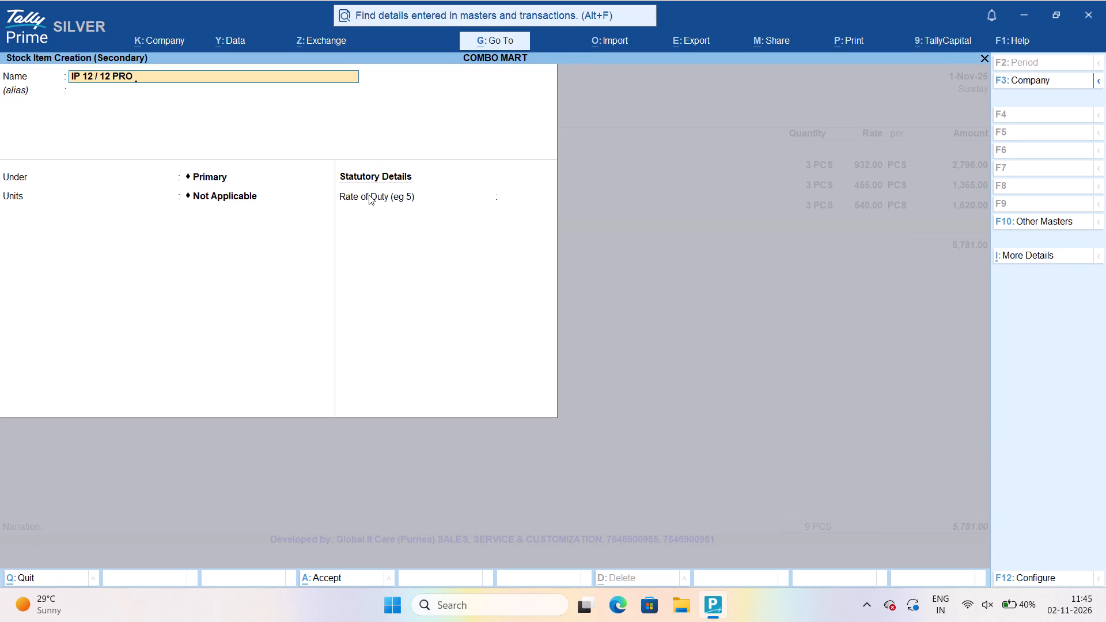
text(PA)
key(BackSpace)
text(S)
key(space)
text(ROYAL)
key(Return)
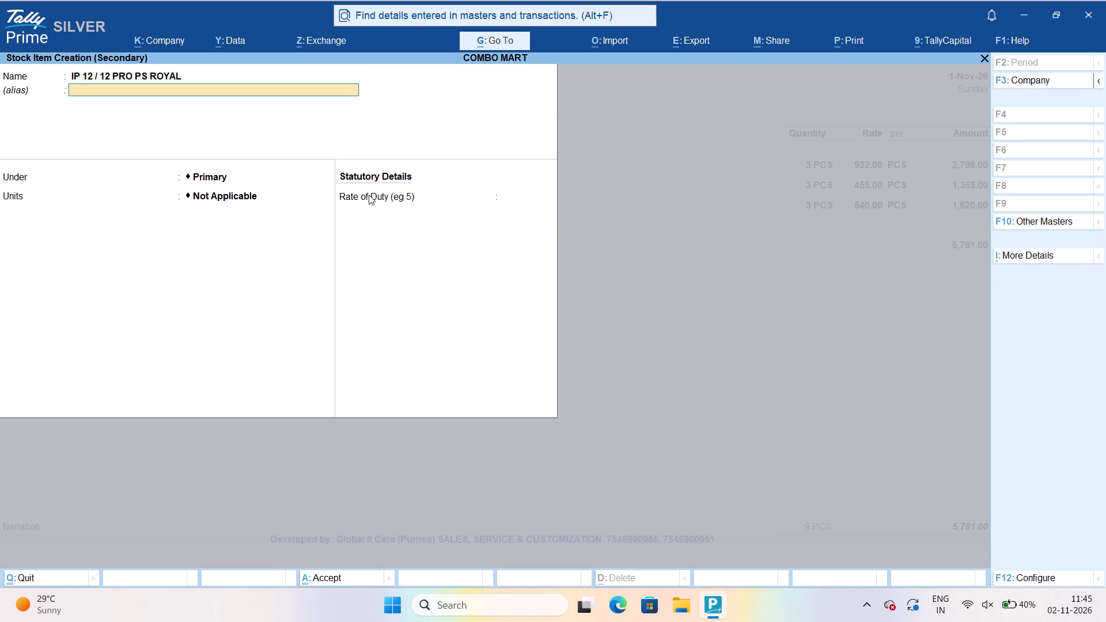
Put IP 12 / 12 PRO PS ROYAL under the BATTERY group with PCS as the unit, and enable standard rates.
key(Return)
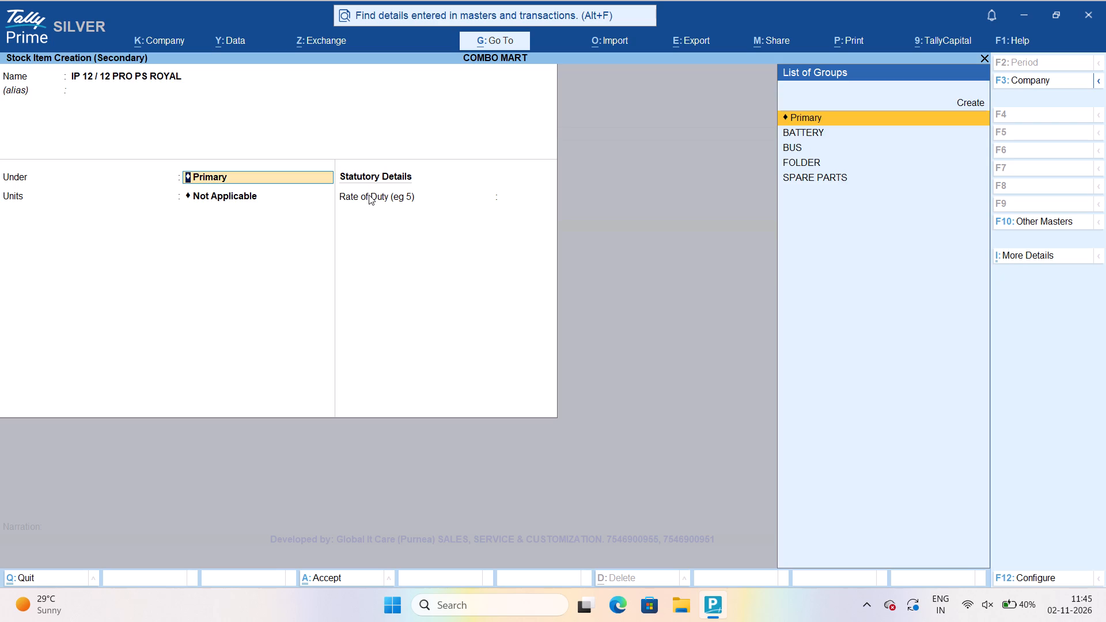
key(Down)
key(Down)
key(Down)
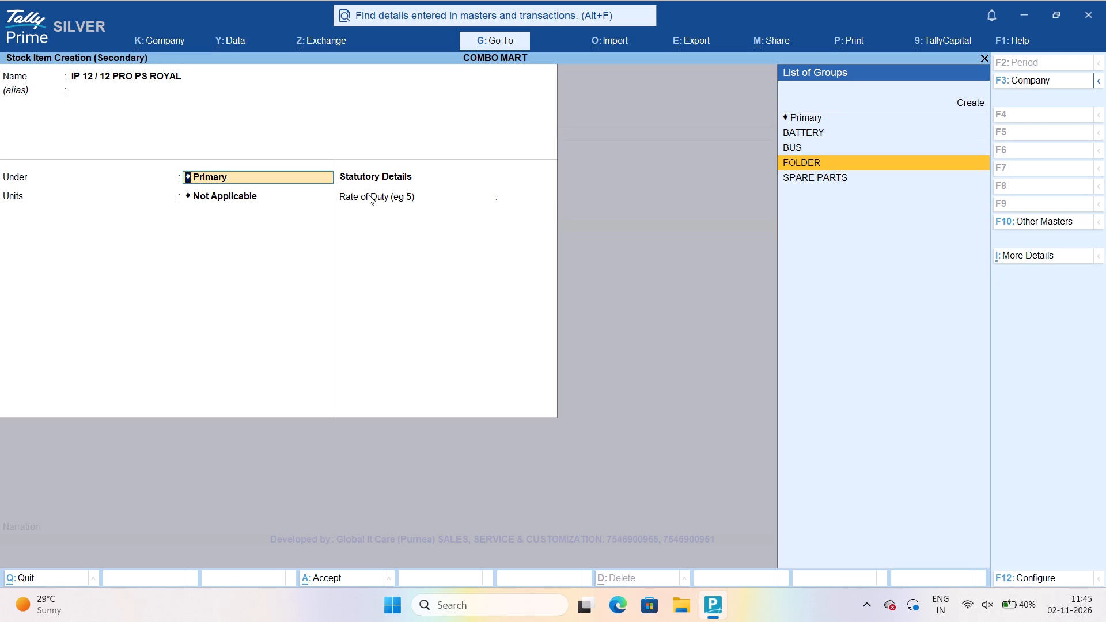
key(Up)
key(Up)
key(Return)
key(Return)
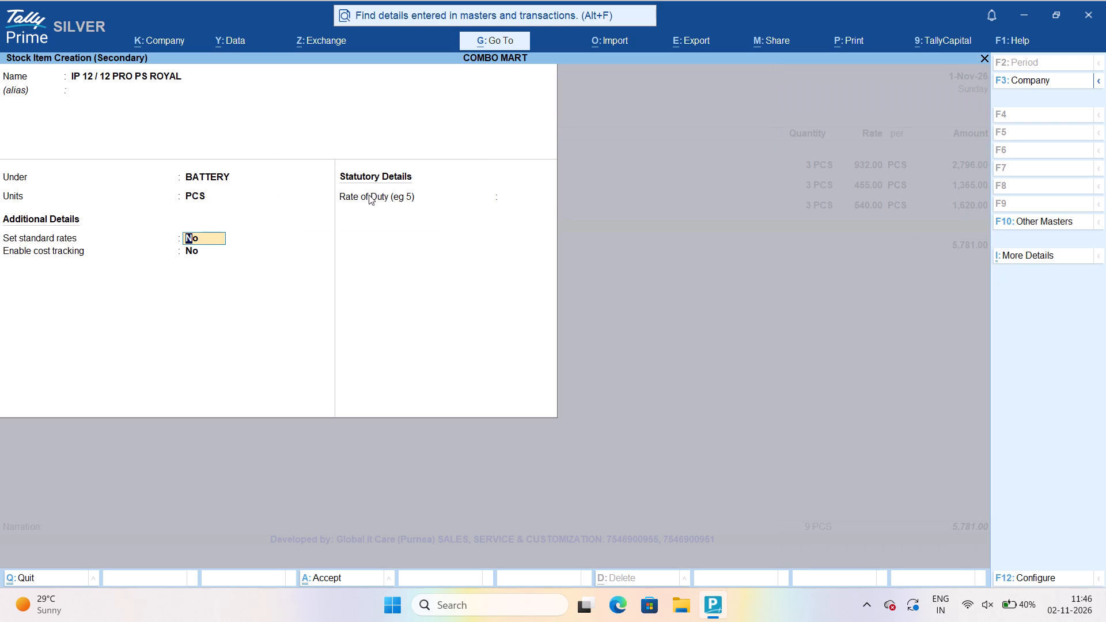
text(YES)
key(Return)
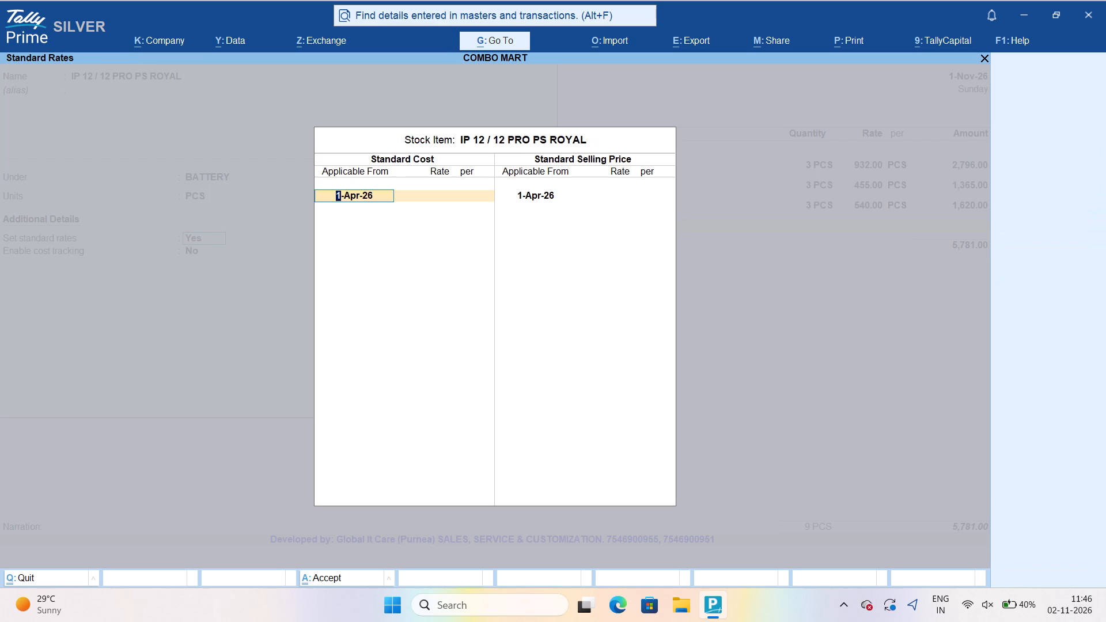
Set the standard cost of IP 12 / 12 PRO PS ROYAL to 700 per PCS, applicable from 1-Nov-26.
text(1-11)
key(Return)
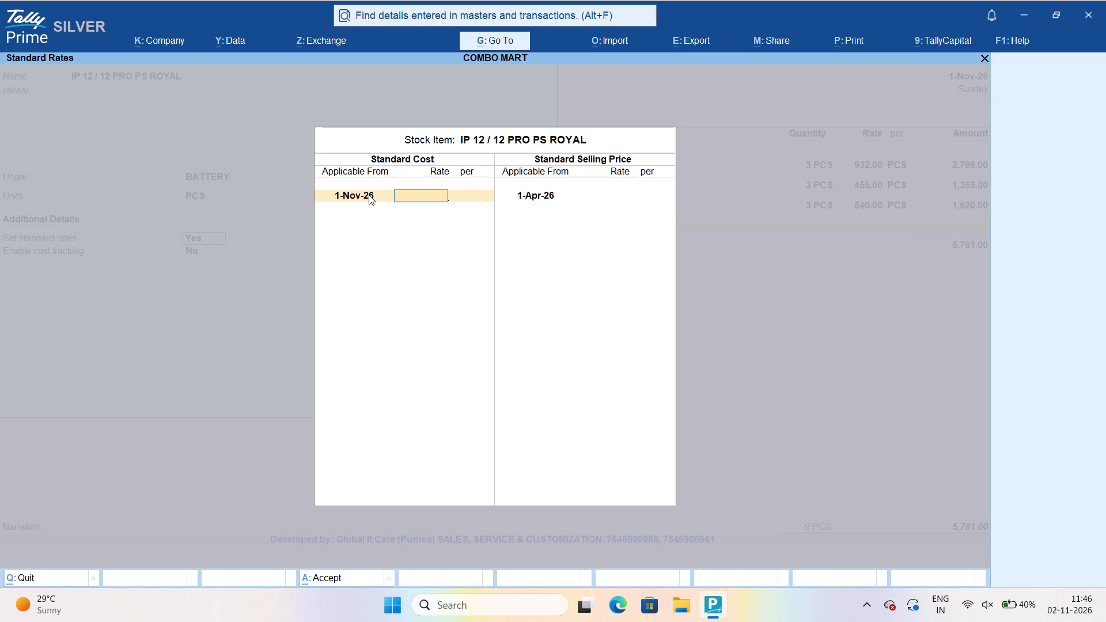
text(700)
key(Return)
key(Return)
key(Return)
Set the standard selling price of IP 12 / 12 PRO PS ROYAL to 720 per PCS, applicable from 1-Nov-26, and save the stock item.
text(1-11)
key(Return)
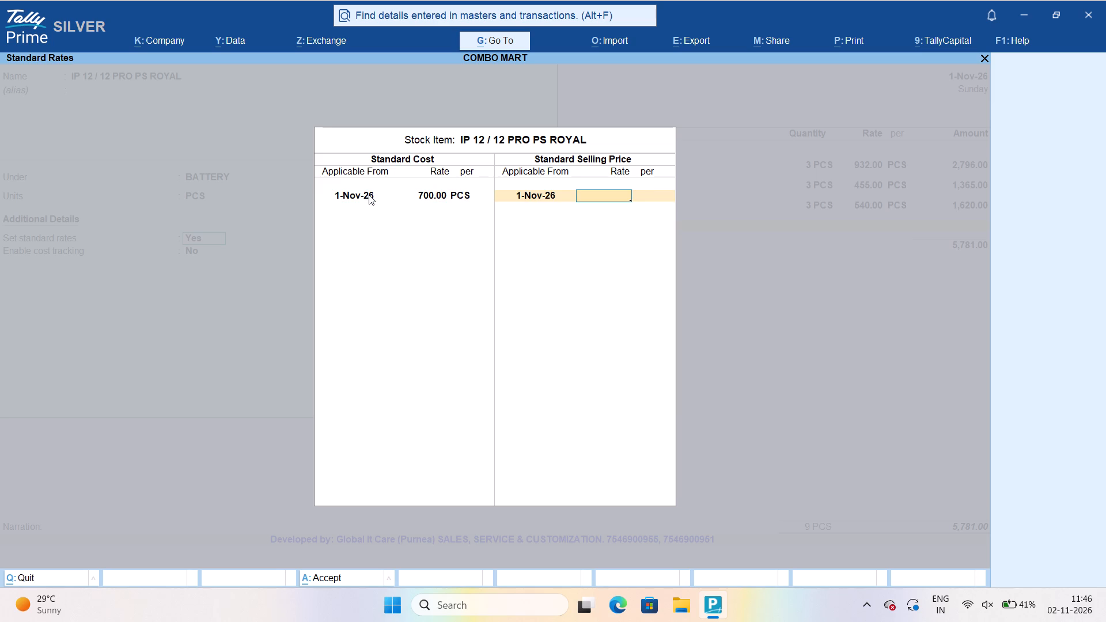
text(720)
key(Return)
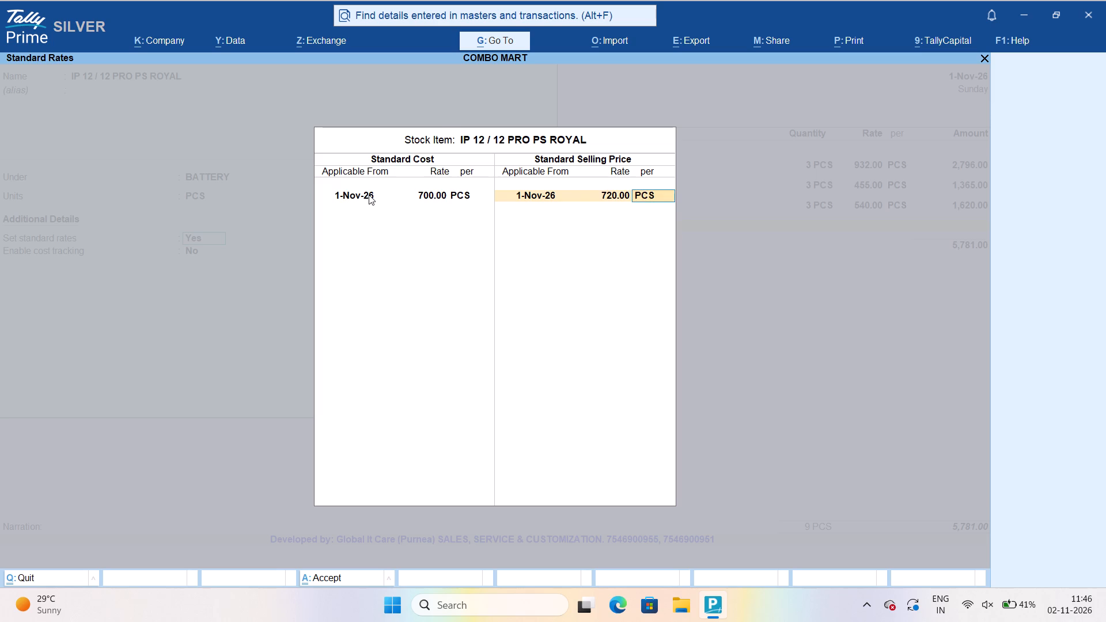
key(Return)
key(Return)
key(Return)
key(Return)
key(Return)
key(Return)
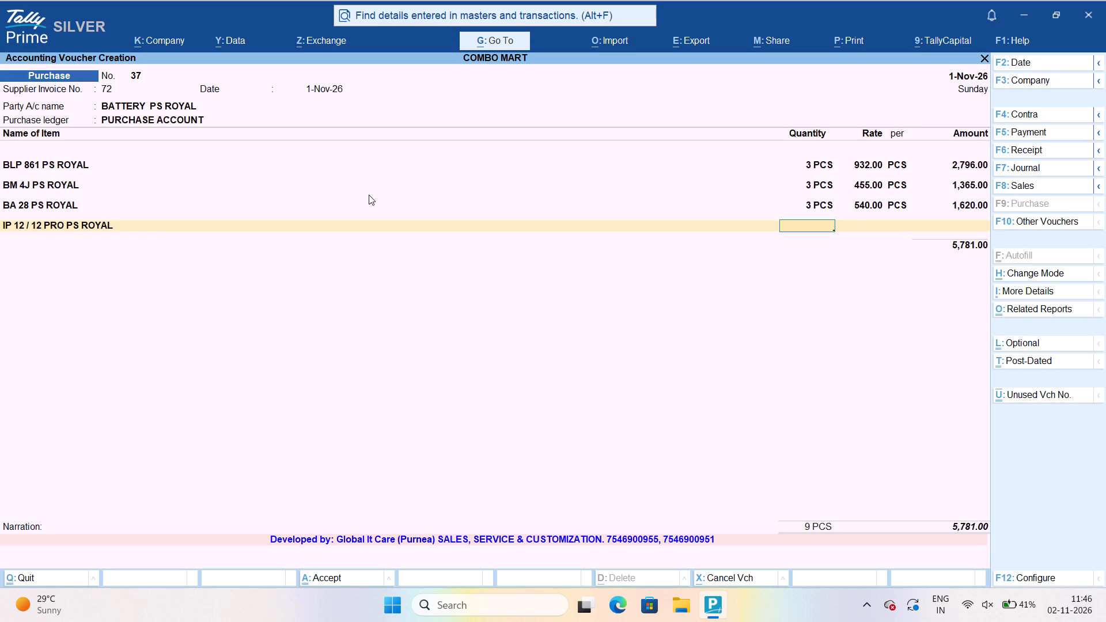
Enter a quantity of 2 PCS for IP 12 / 12 PRO PS ROYAL at its standard rate and complete its item line.
key(2)
key(Return)
key(Return)
key(Return)
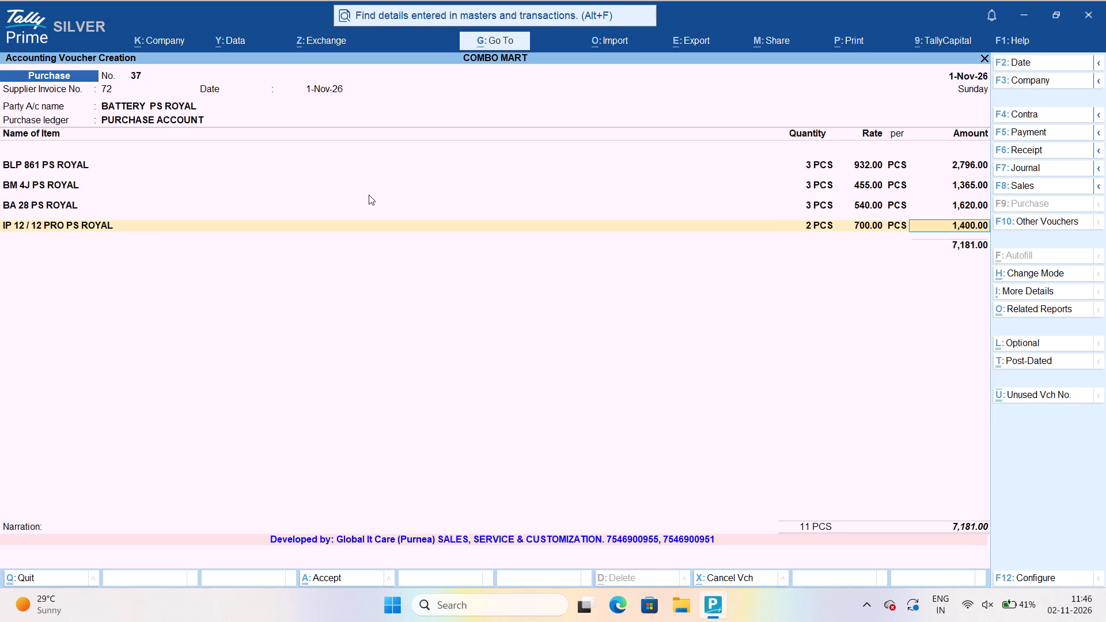
key(Return)
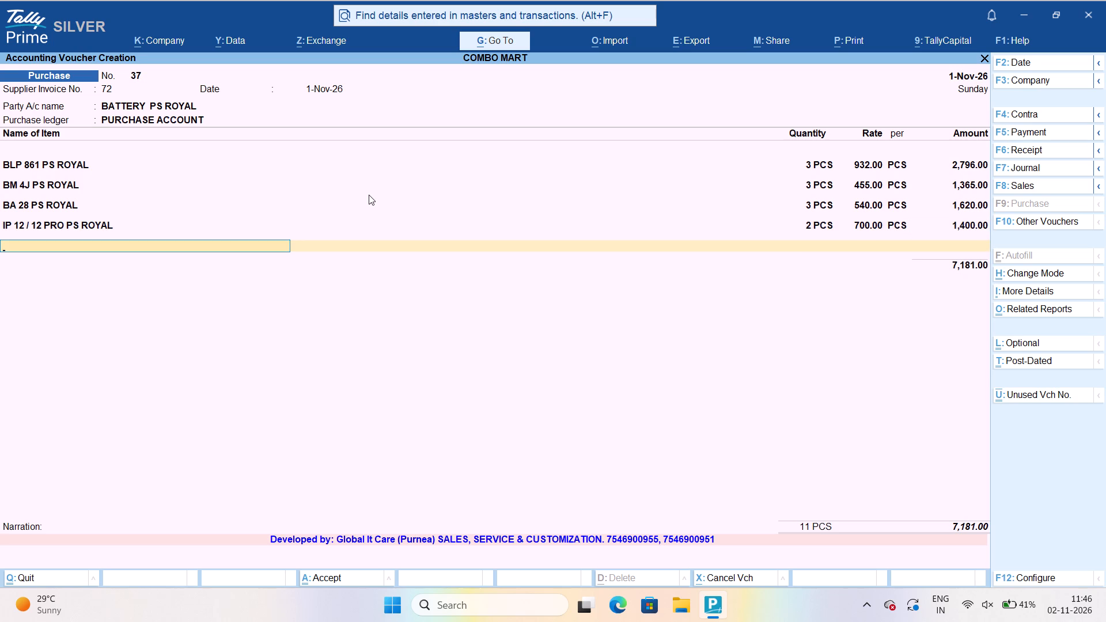
Look for IP 12 on the fifth item line and start creating another new stock item from there.
text(IP)
key(space)
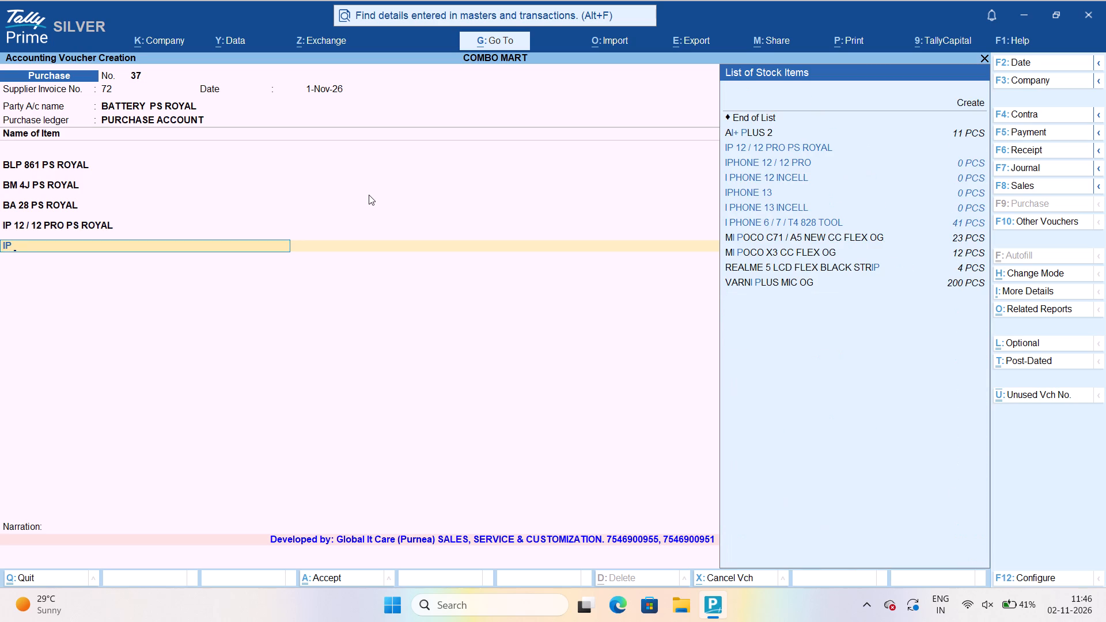
text(12)
key(space)
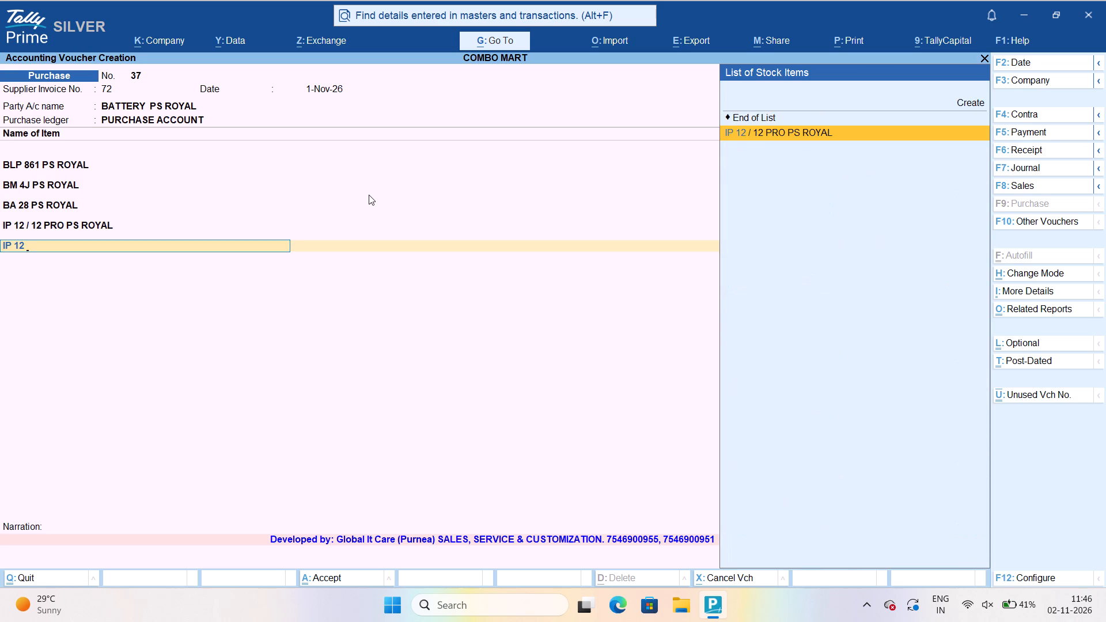
key(Up)
key(Up)
key(Up)
key(Return)
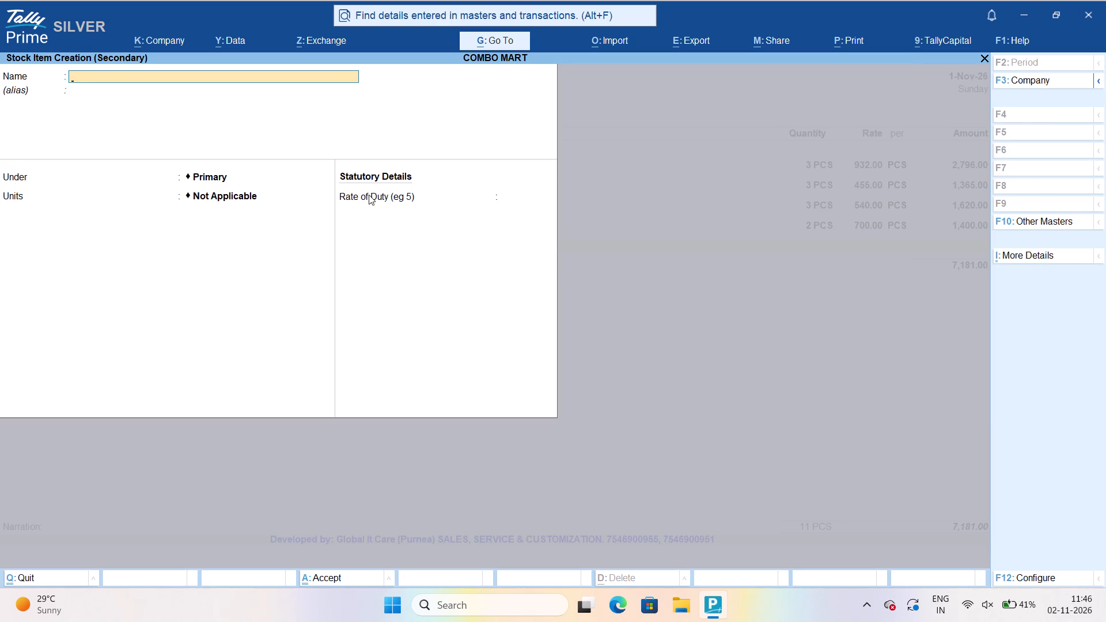
Name the new stock item IP 12 PM PS ROYAL and leave its alias blank.
text(IP 12)
key(space)
text(PM)
key(Return)
key(Return)
key(BackSpace)
key(BackSpace)
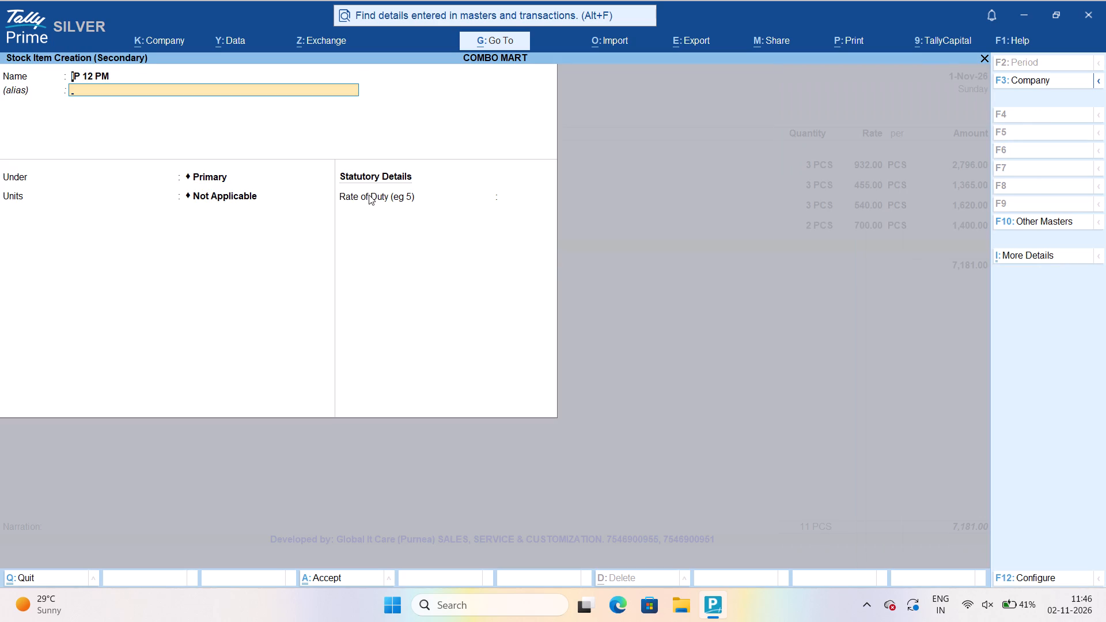
click(119, 71)
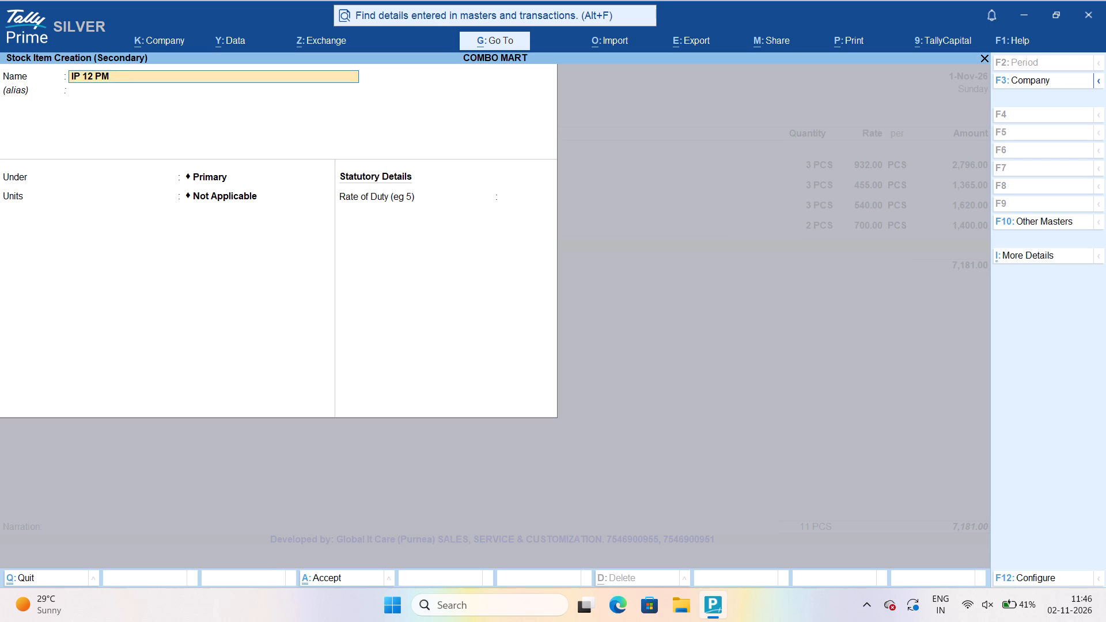
key(space)
text(PS RO)
text(YAL)
key(Return)
key(Return)
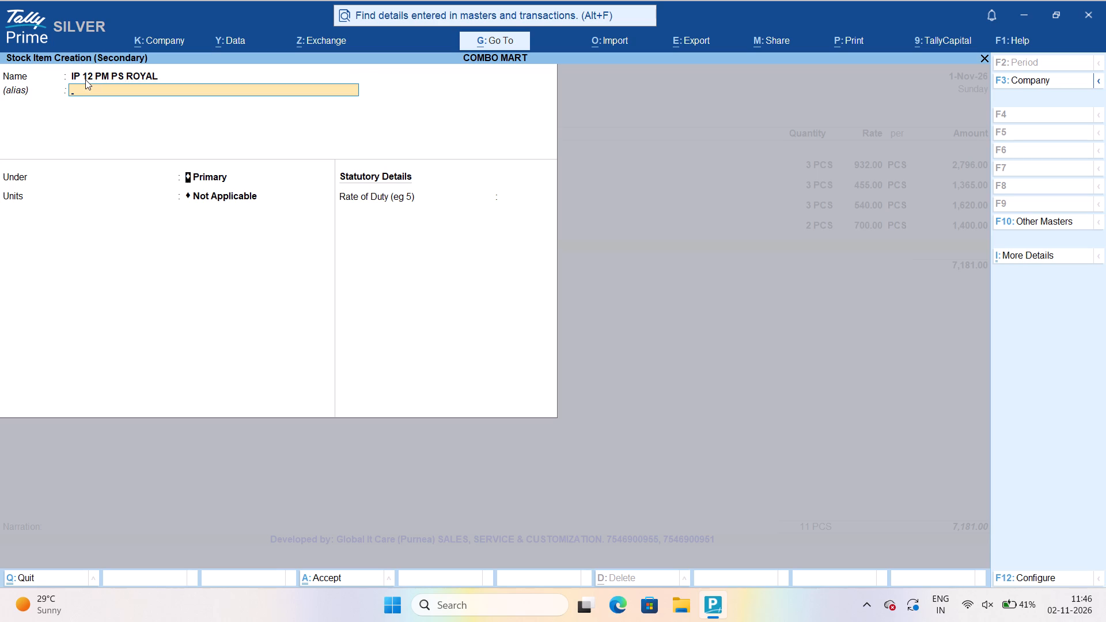
Place IP 12 PM PS ROYAL under the BATTERY group with PCS as its unit and enable standard rates.
key(Down)
key(Return)
key(Return)
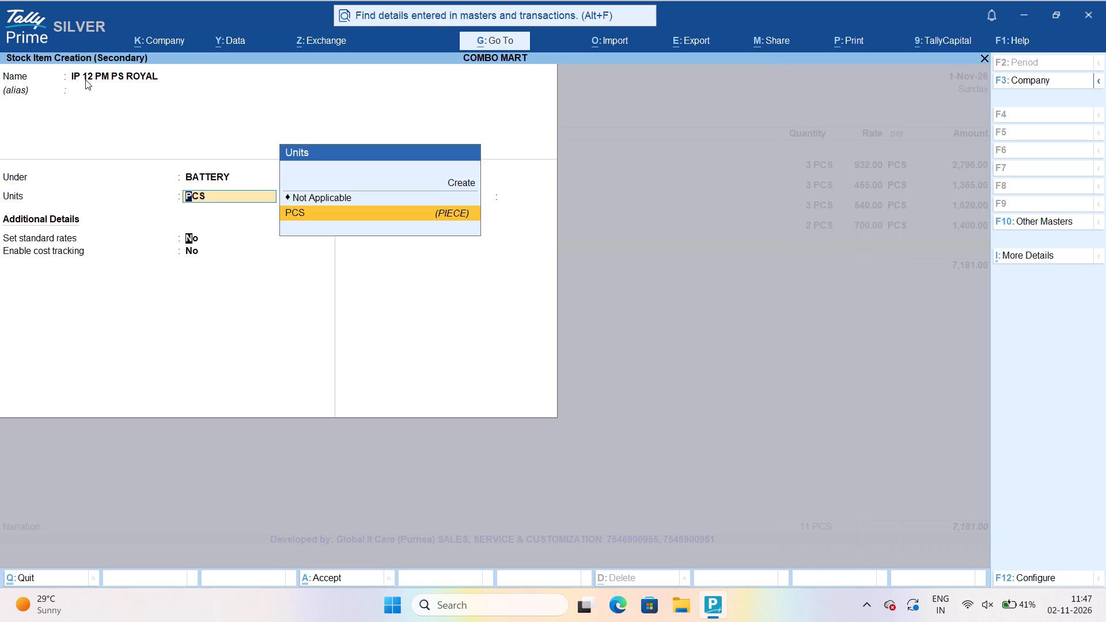
text(YES)
key(Return)
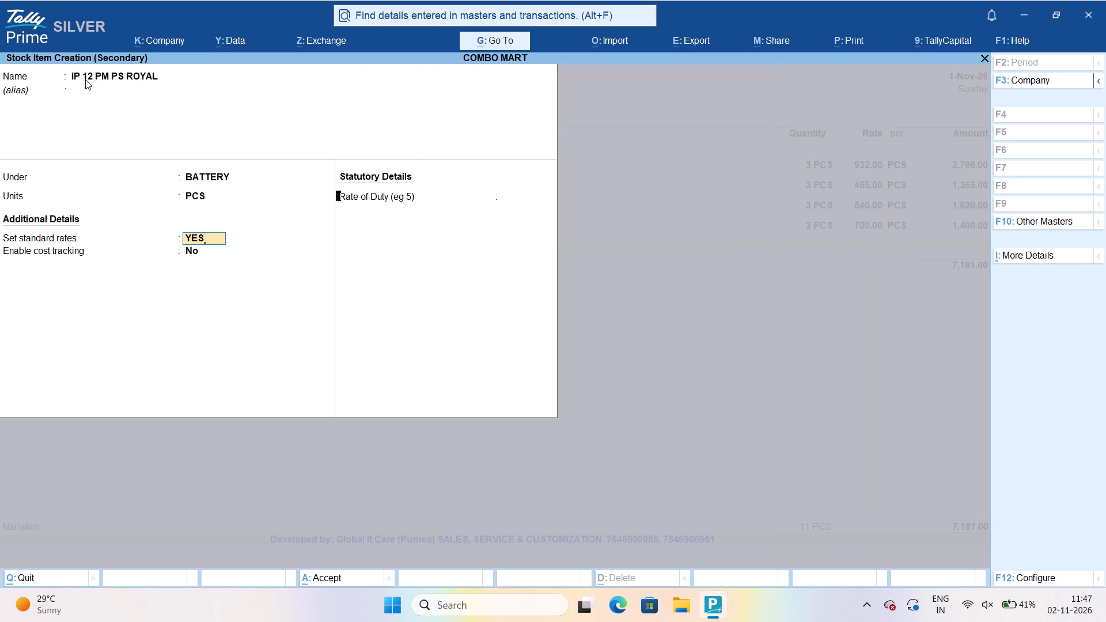
Set the standard cost of IP 12 PM PS ROYAL to 920 per PCS, applicable from 1-Nov-26.
text(1-11)
key(Return)
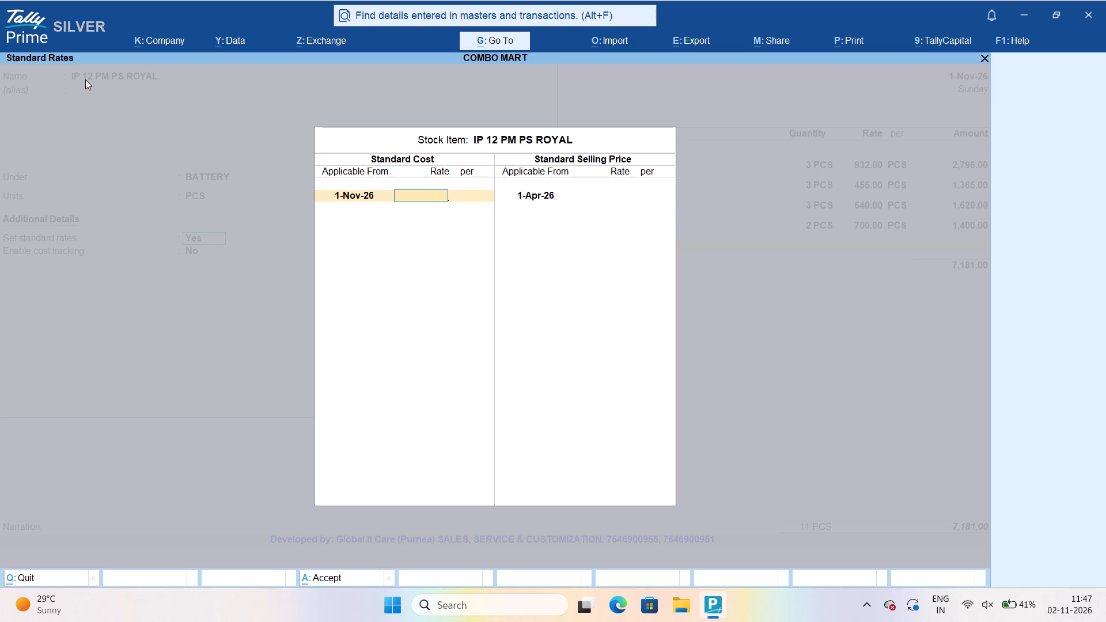
text(920)
key(Return)
key(Return)
key(Return)
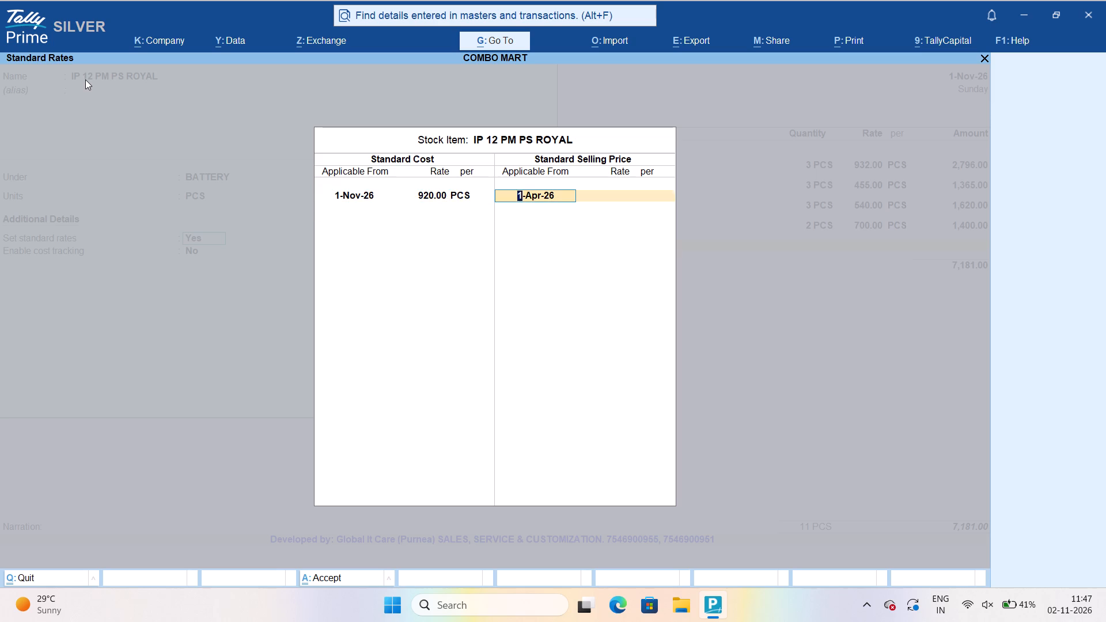
Set the standard selling price of IP 12 PM PS ROYAL to 940 per PCS, applicable from 1-Nov-26, and save the stock item.
text(1-11)
key(Return)
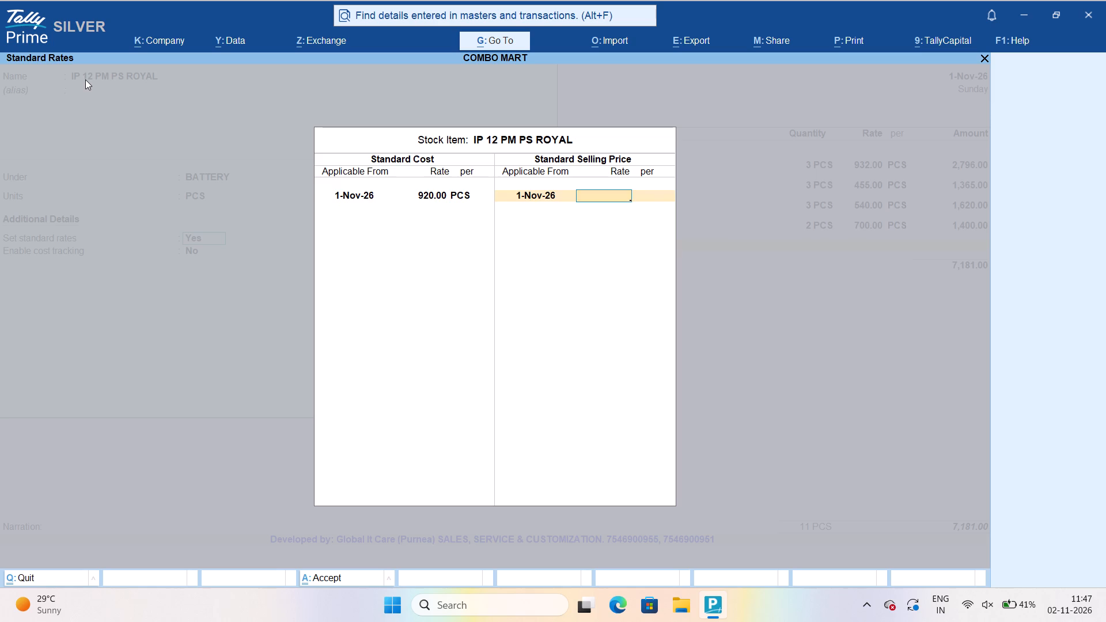
text(940)
key(Return)
key(Return)
key(Return)
key(Return)
key(Return)
key(Return)
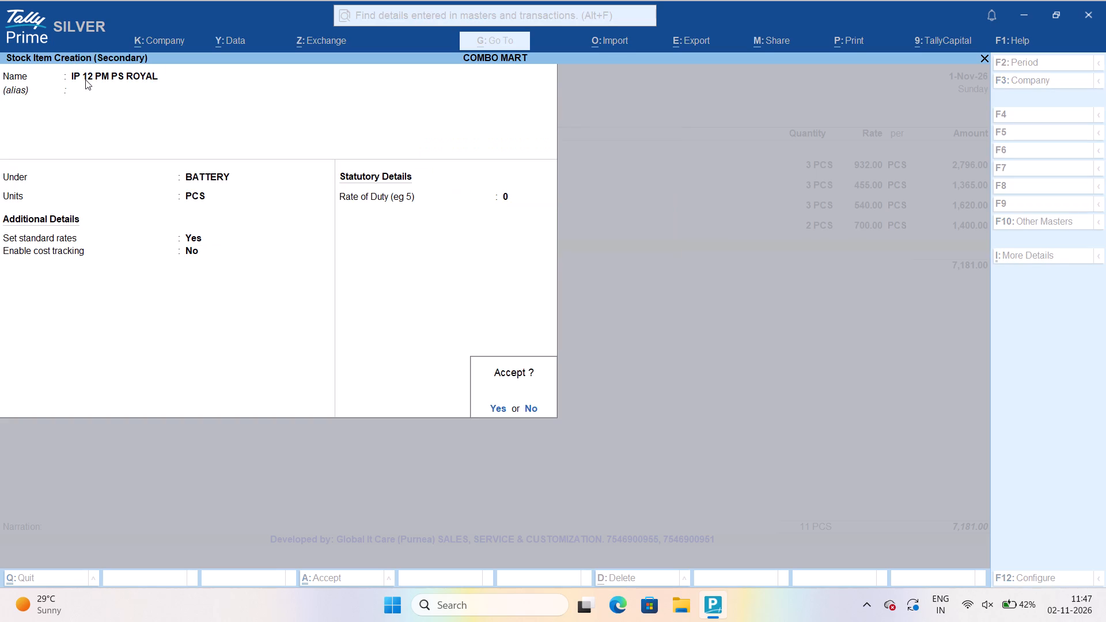
key(Return)
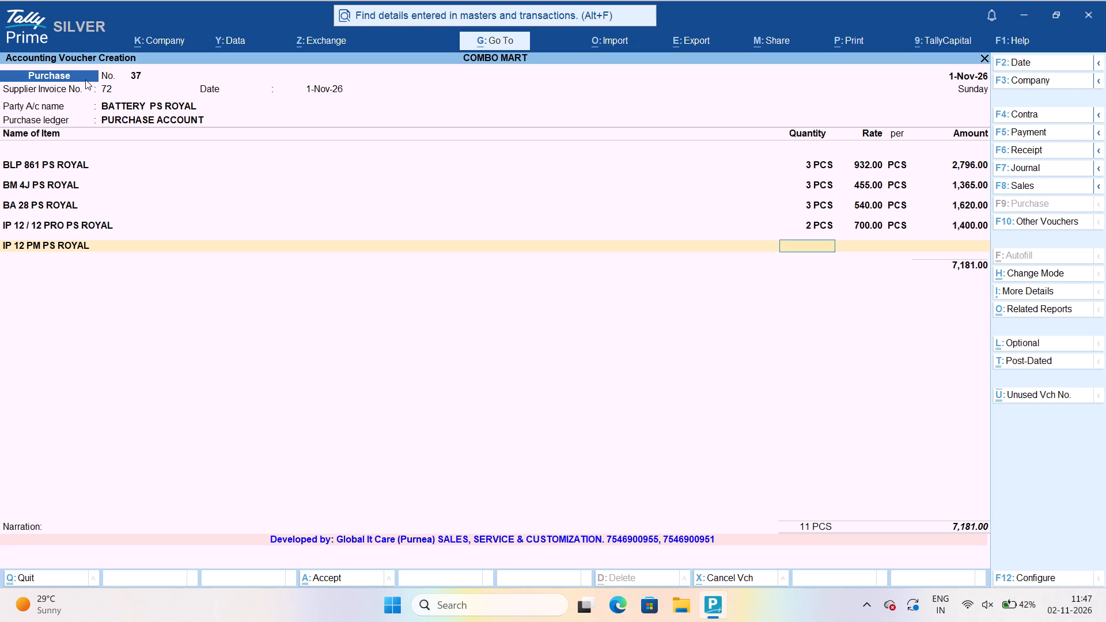
Enter a quantity of 2 PCS for IP 12 PM PS ROYAL at its standard rate and complete its item line.
key(2)
key(Return)
key(Return)
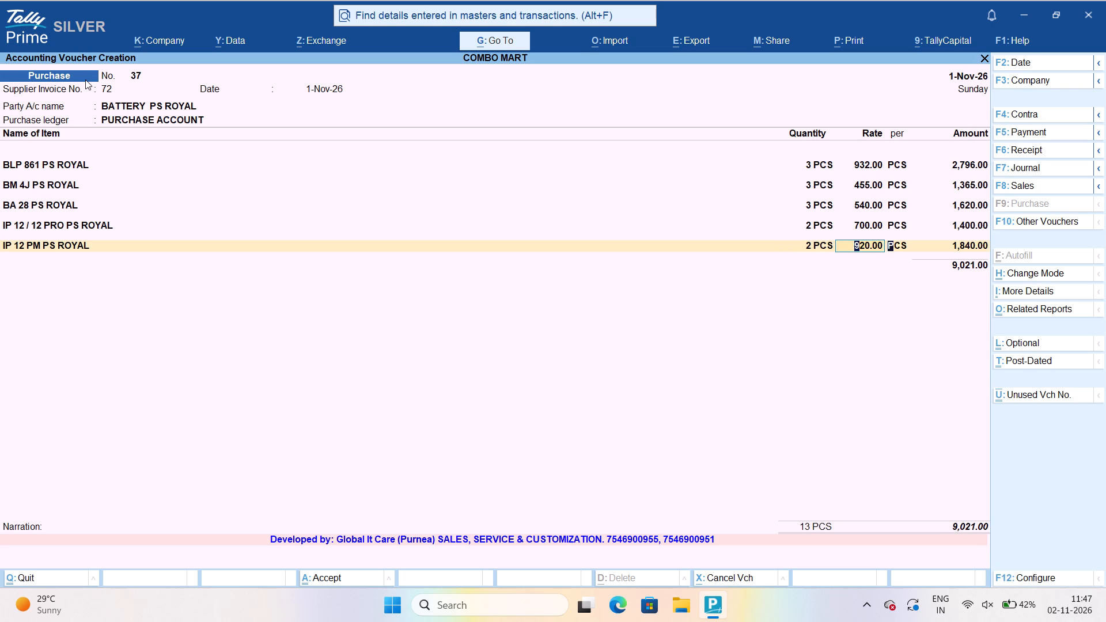
key(Return)
key(Return)
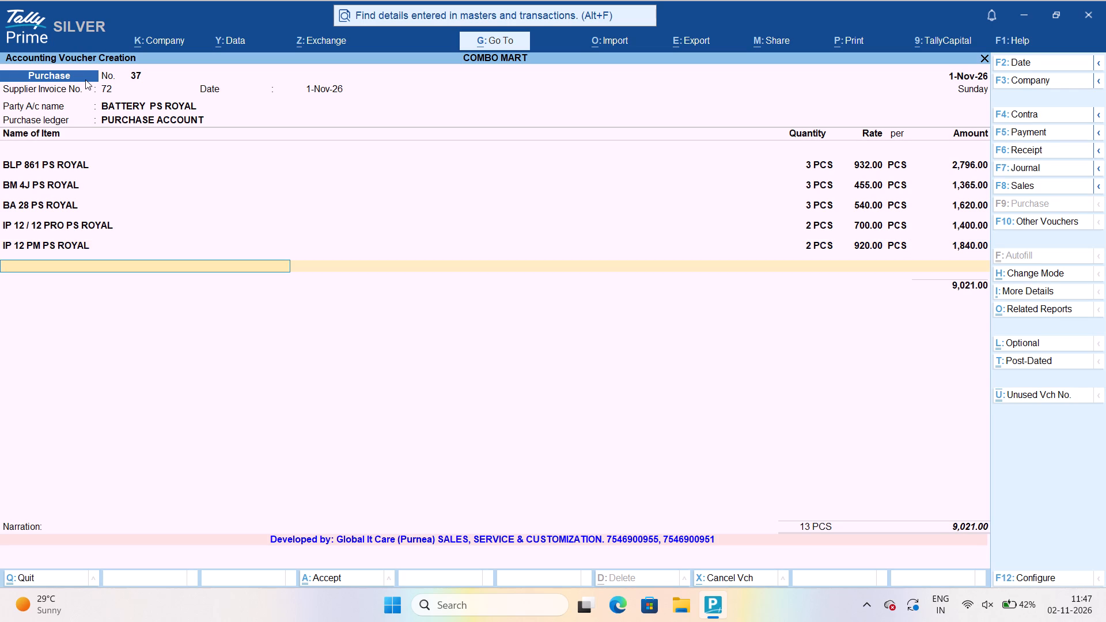
Start a new stock item from the sixth item line and name it IP 11 PS ROYAL, without an alias.
text(IP)
key(space)
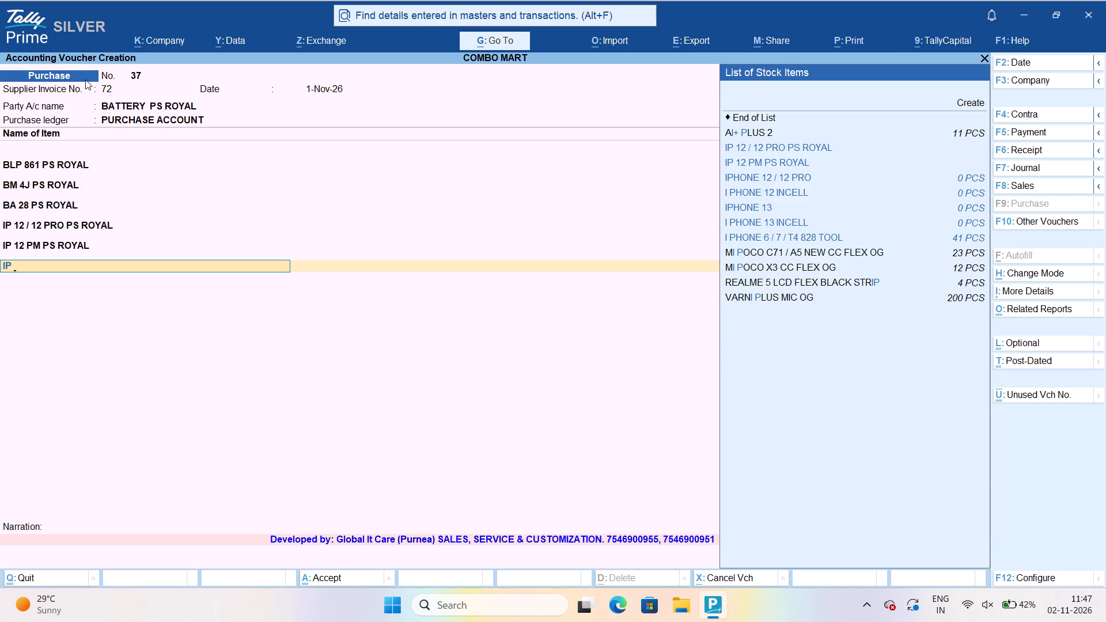
text(11)
key(Up)
key(Up)
key(Up)
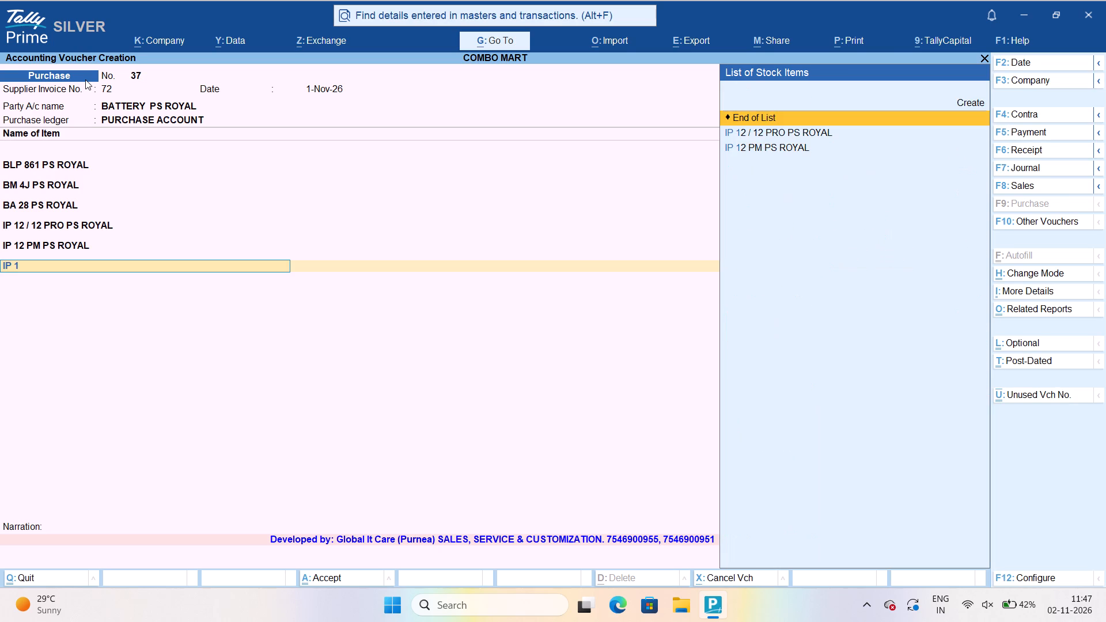
key(Up)
key(Return)
text(IP)
key(space)
text(11 PS ROYAL)
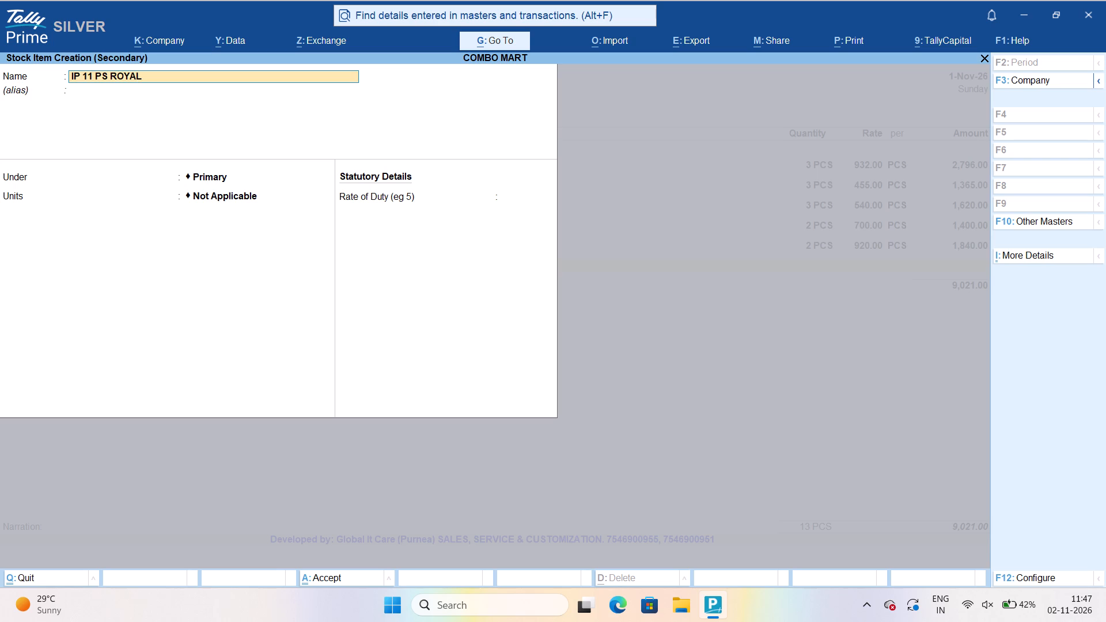
key(Return)
key(Return)
Place IP 11 PS ROYAL under the BATTERY group with PCS as its unit and enable standard rates.
key(Down)
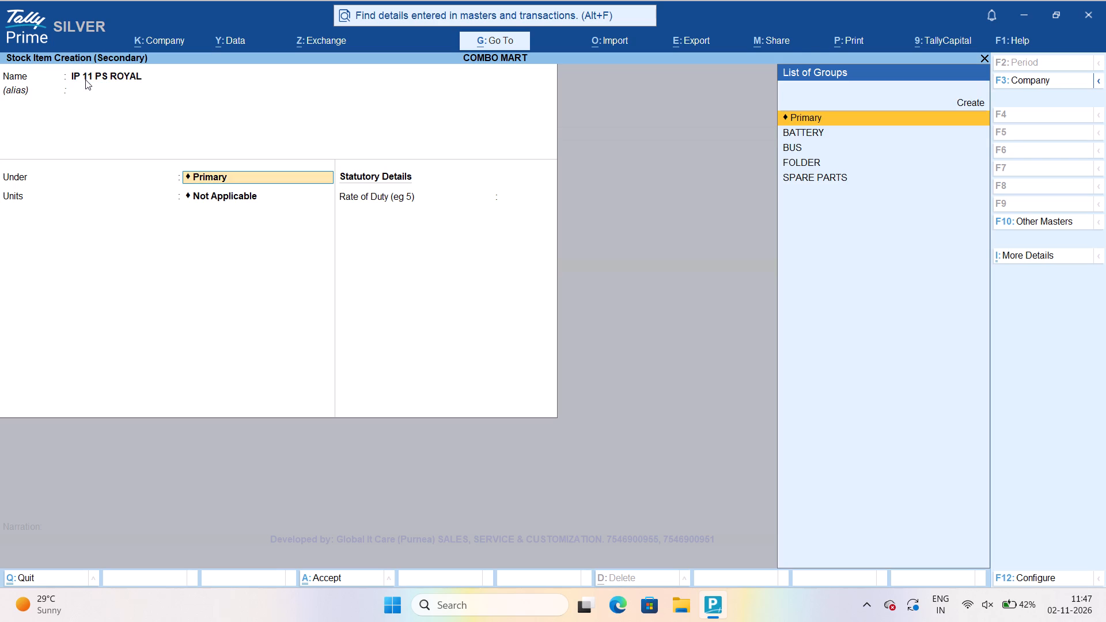
key(Return)
key(Return)
text(YES)
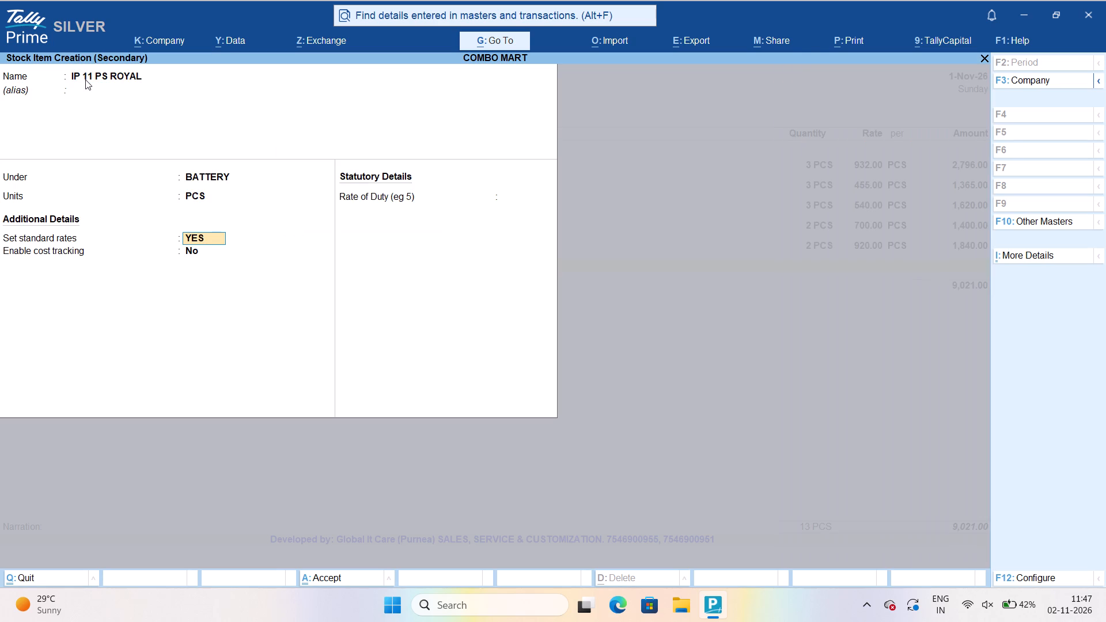
key(Return)
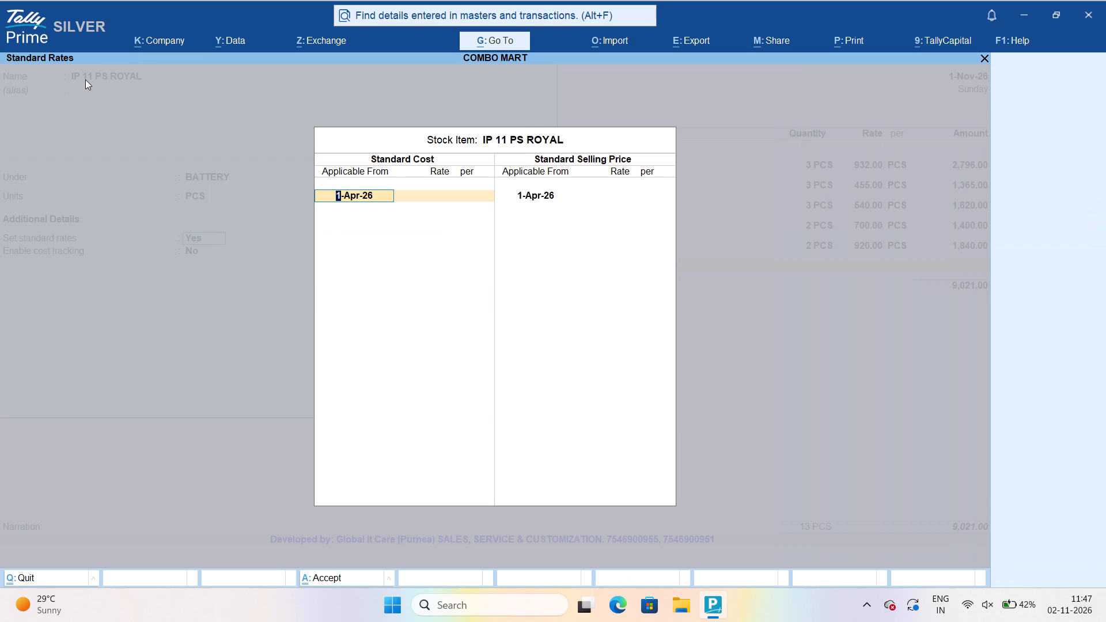
Set the standard cost of IP 11 PS ROYAL to 700 per PCS, applicable from 1-Nov-26.
text(1-11)
key(Return)
key(Return)
key(BackSpace)
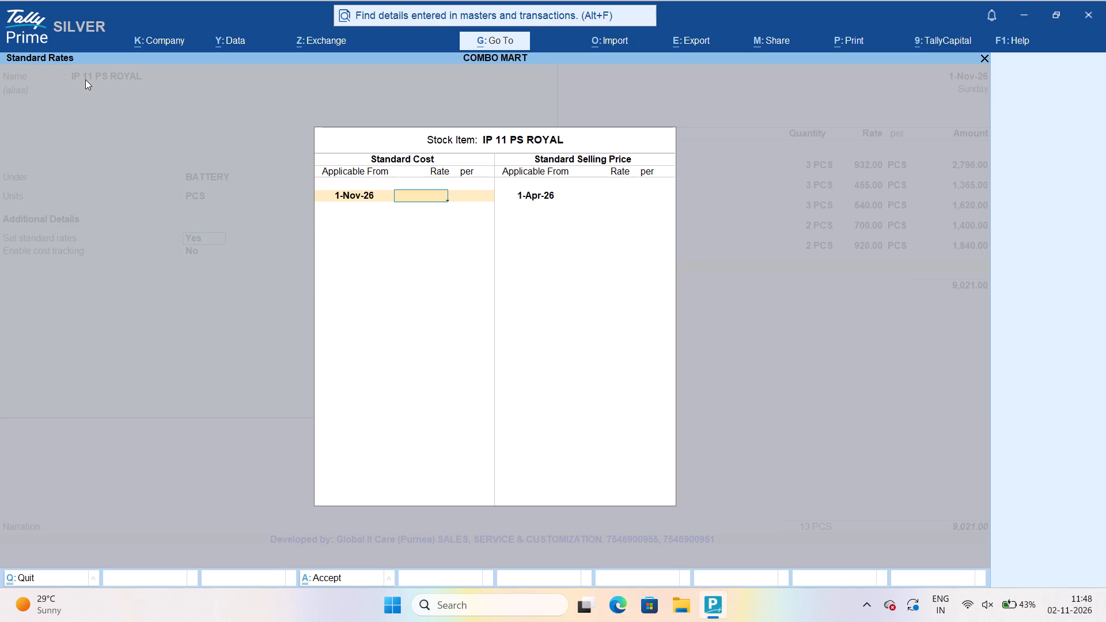
text(700)
key(Return)
key(Return)
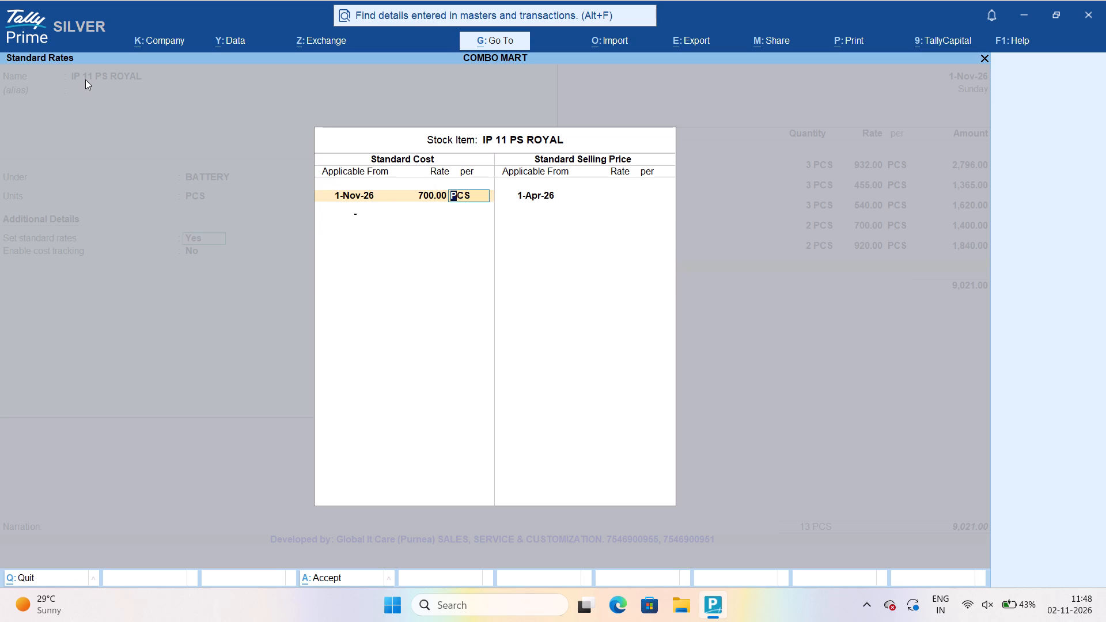
key(Return)
Set the standard selling price of IP 11 PS ROYAL to 720 per PCS, applicable from 1-Nov-26, and save the stock item.
text(1-11)
key(Return)
key(Return)
key(BackSpace)
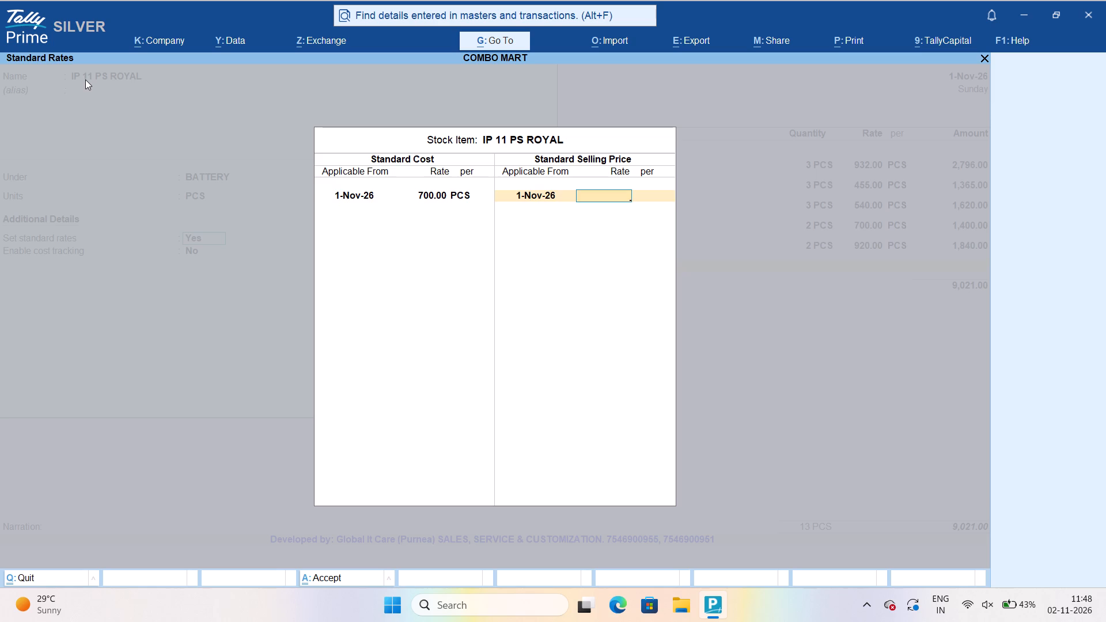
text(720)
key(Return)
key(Return)
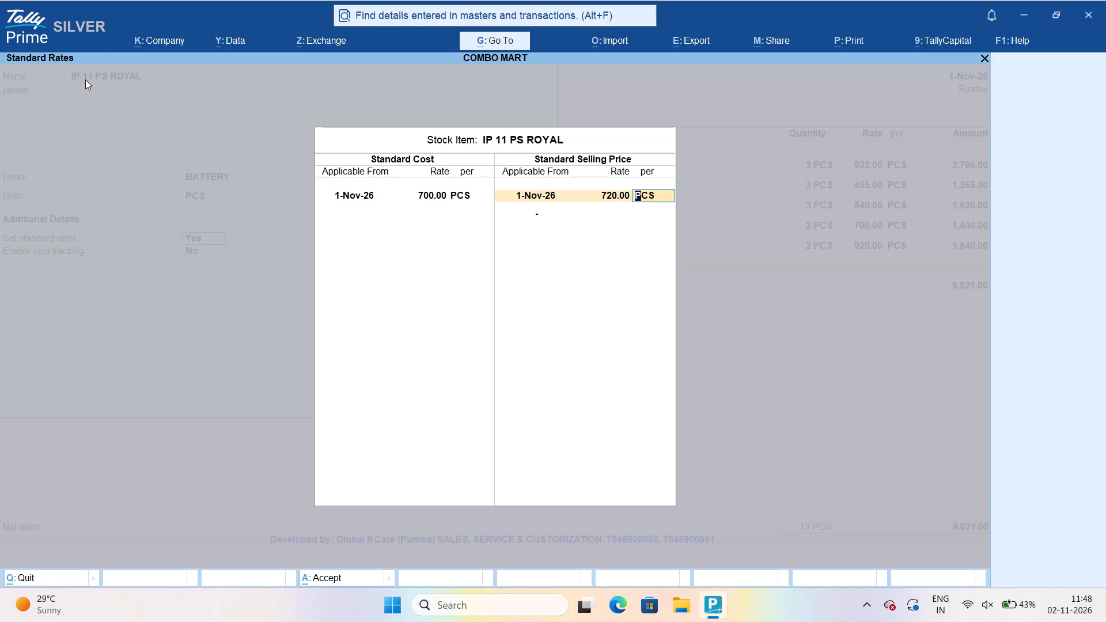
key(Return)
key(Return)
key(Return)
key(Return)
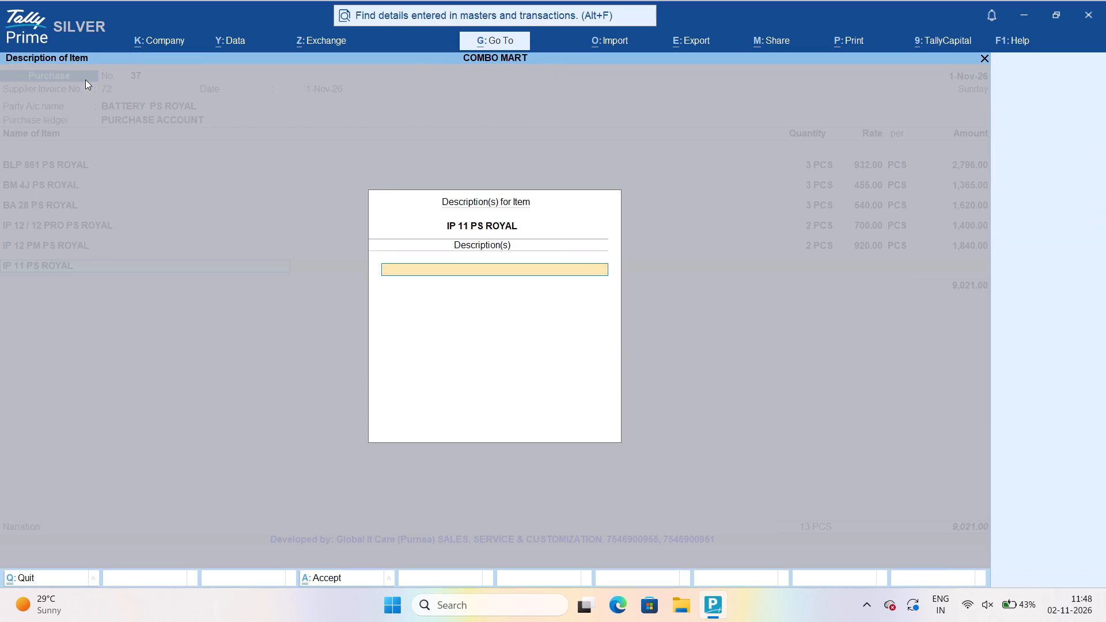
Enter a quantity of 2 PCS for IP 11 PS ROYAL at its standard rate, without a description, and complete its item line.
key(Return)
key(Return)
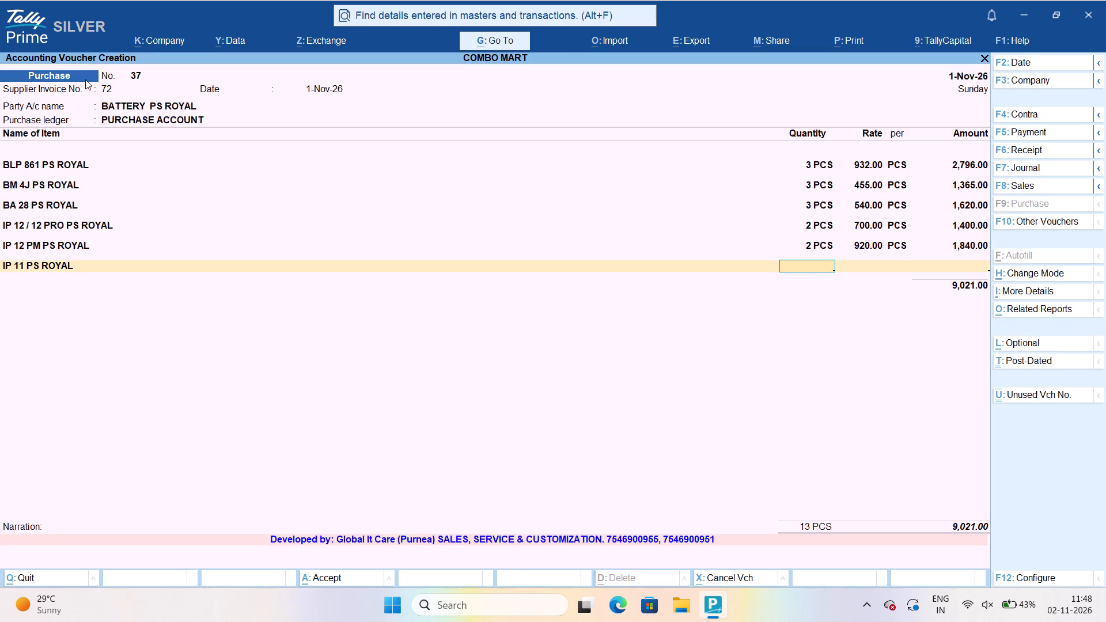
key(BackSpace)
key(2)
key(Return)
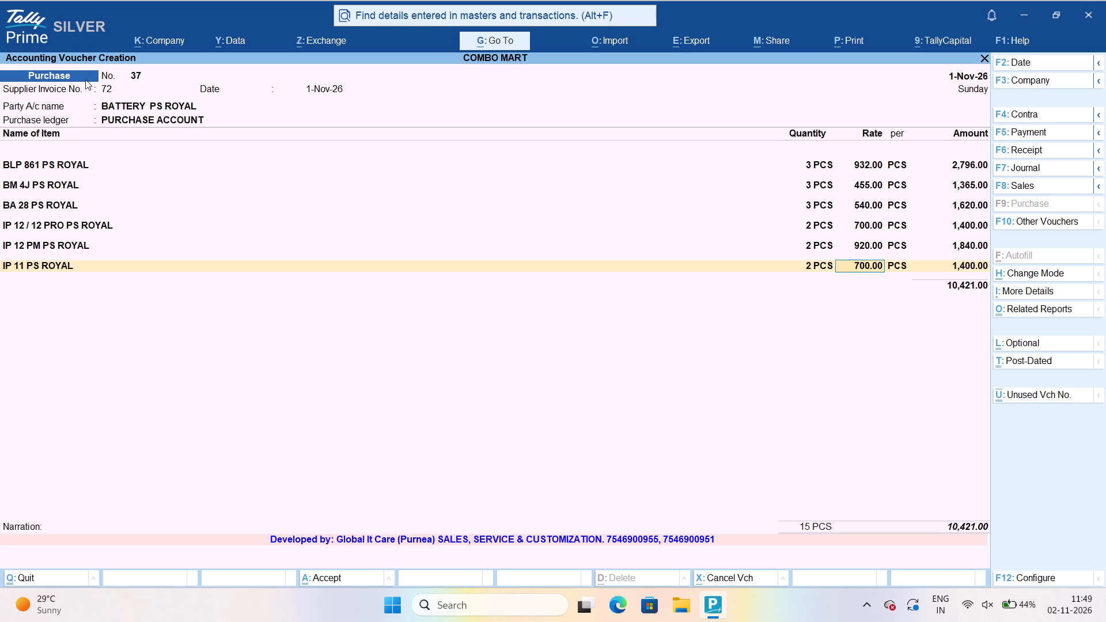
text(BV)
key(BackSpace)
key(BackSpace)
key(BackSpace)
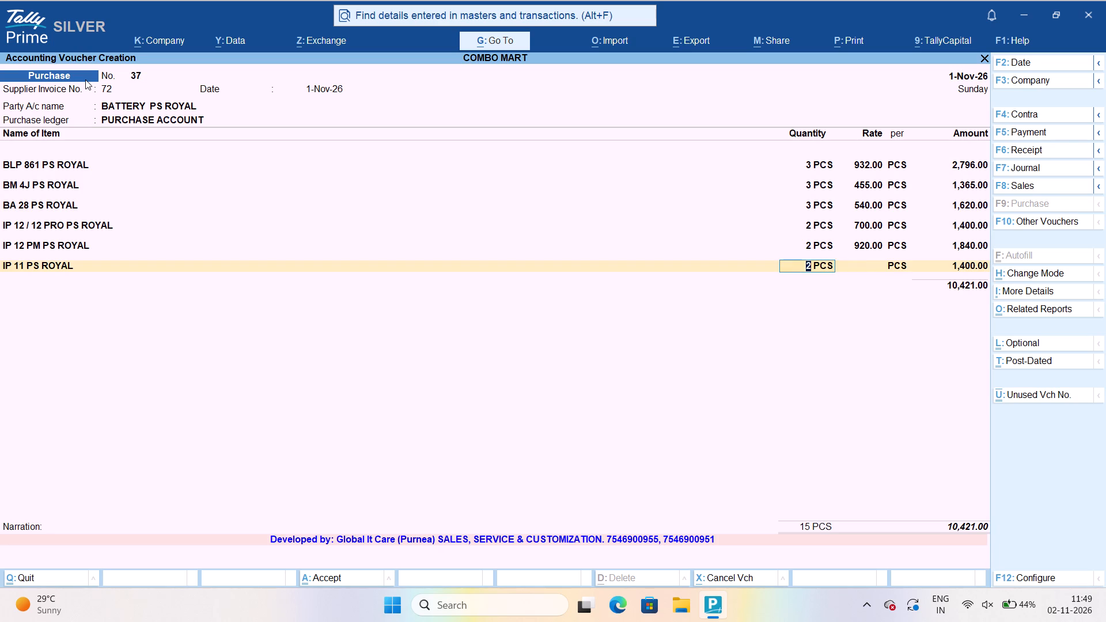
key(Return)
key(Return)
key(Return)
key(Return)
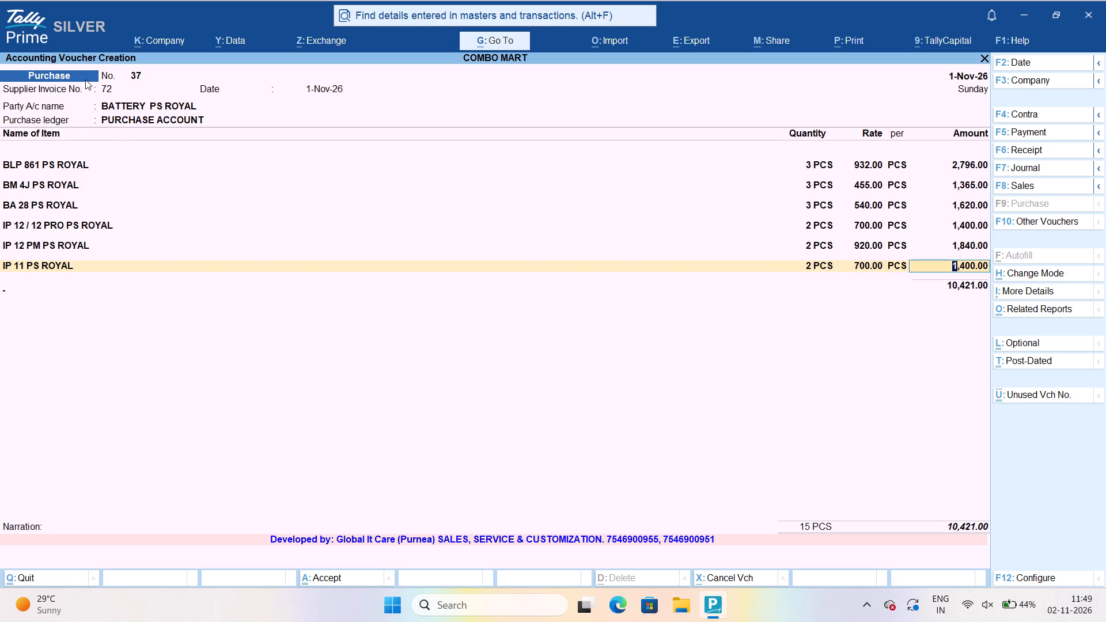
Start a new stock item from the seventh item line and name it BVO PS ROYAL, without an alias.
text(BV)
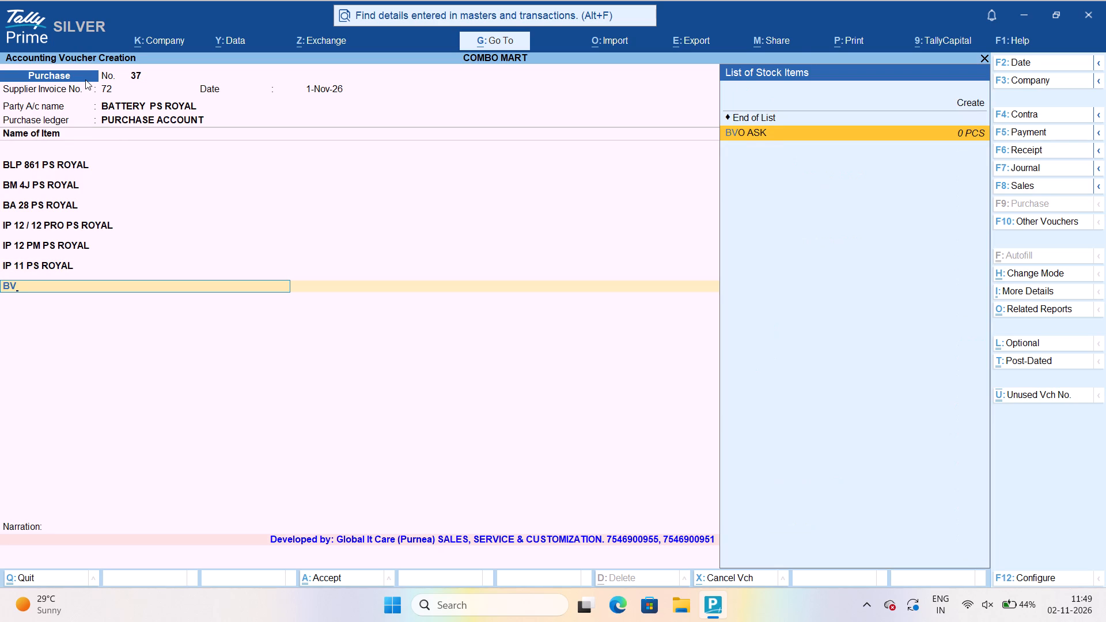
key(Up)
key(Up)
key(Return)
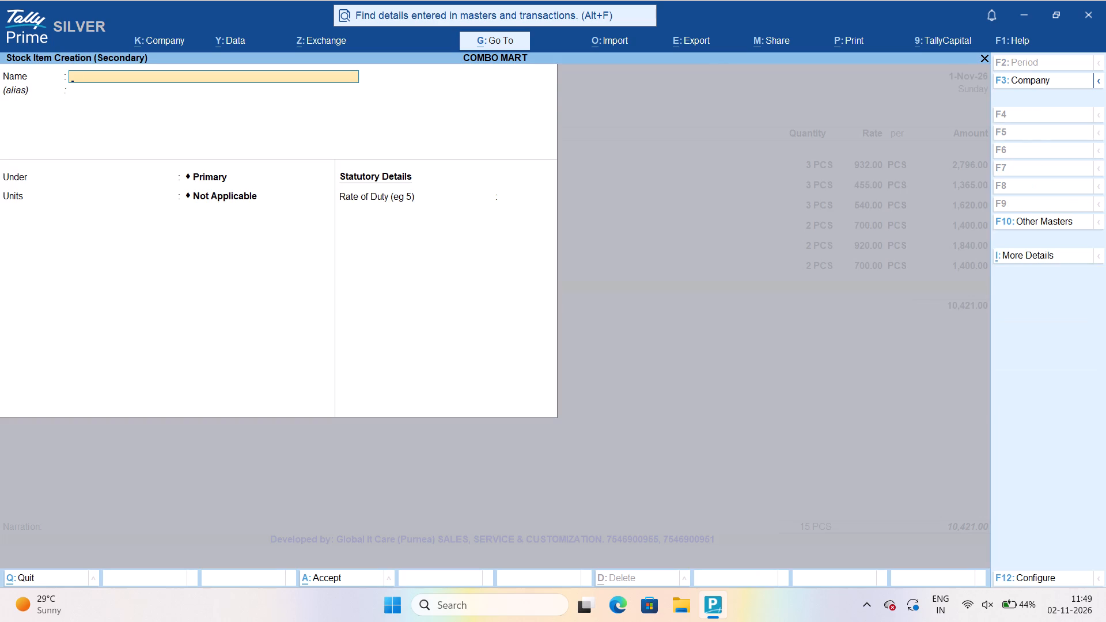
text(BVO)
key(space)
text(PS ROYALK)
key(BackSpace)
key(Return)
key(Return)
Place BVO PS ROYAL under the BATTERY group with PCS as its unit and enable standard rates.
key(Down)
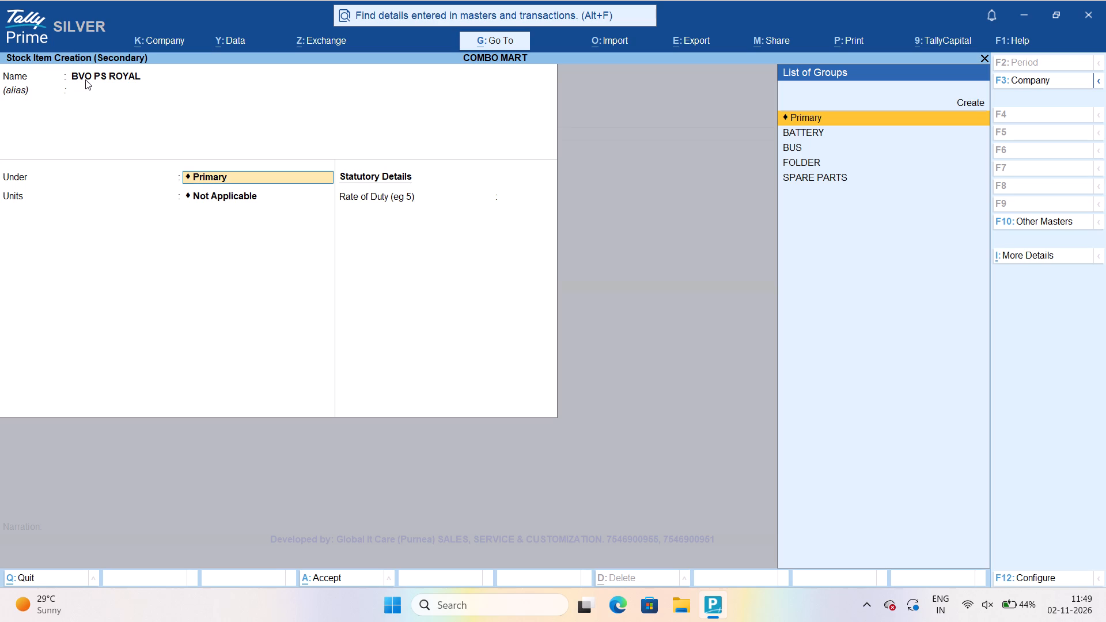
key(Down)
key(Up)
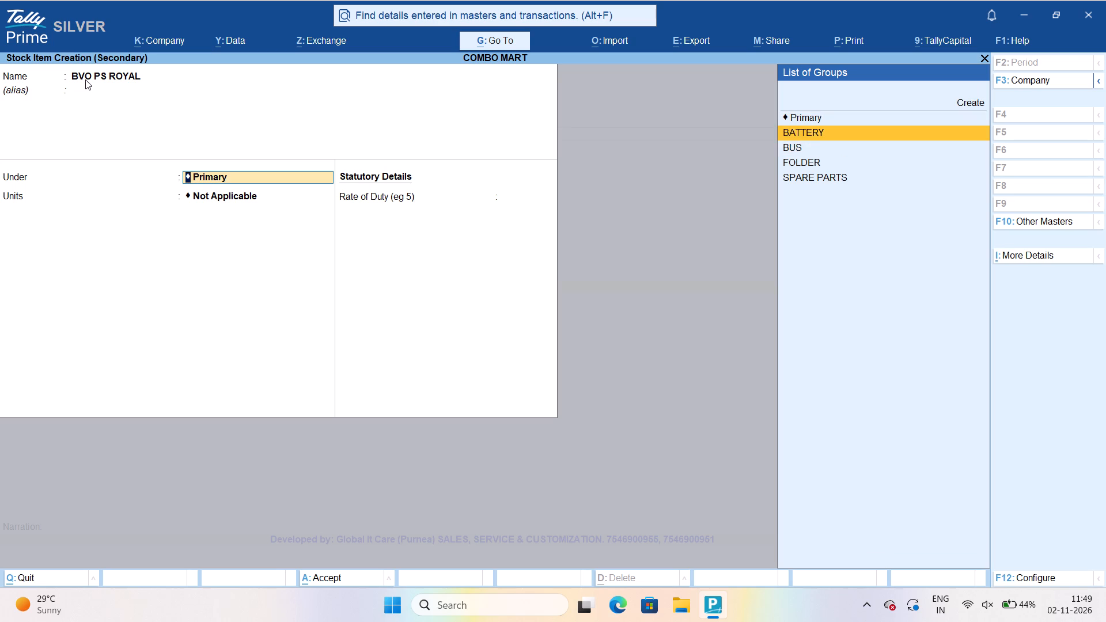
key(Return)
key(Return)
text(YES)
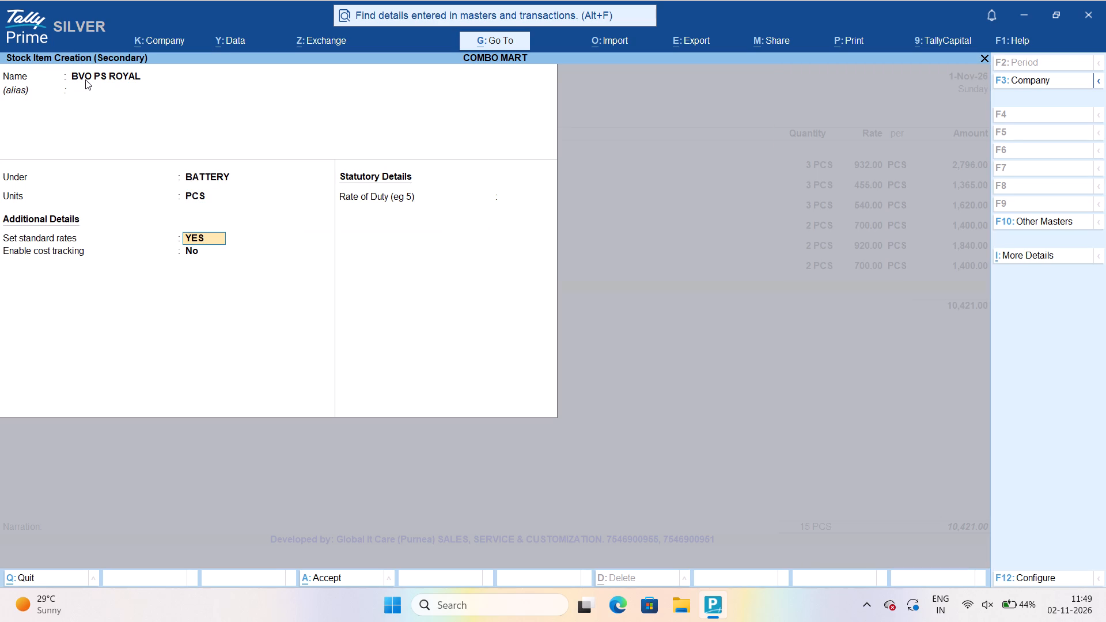
key(Return)
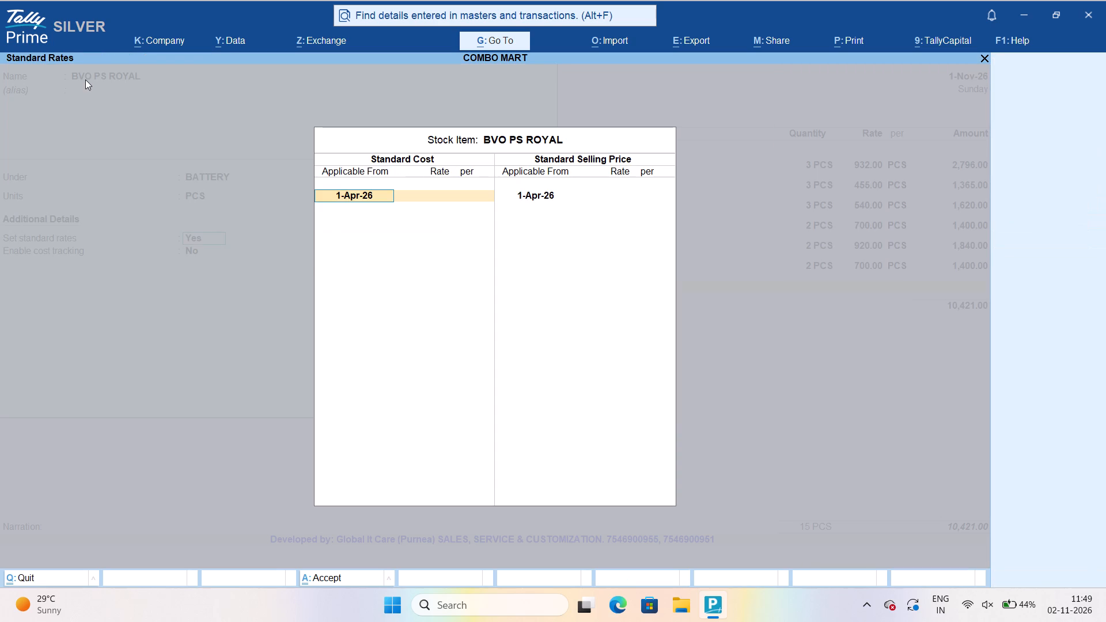
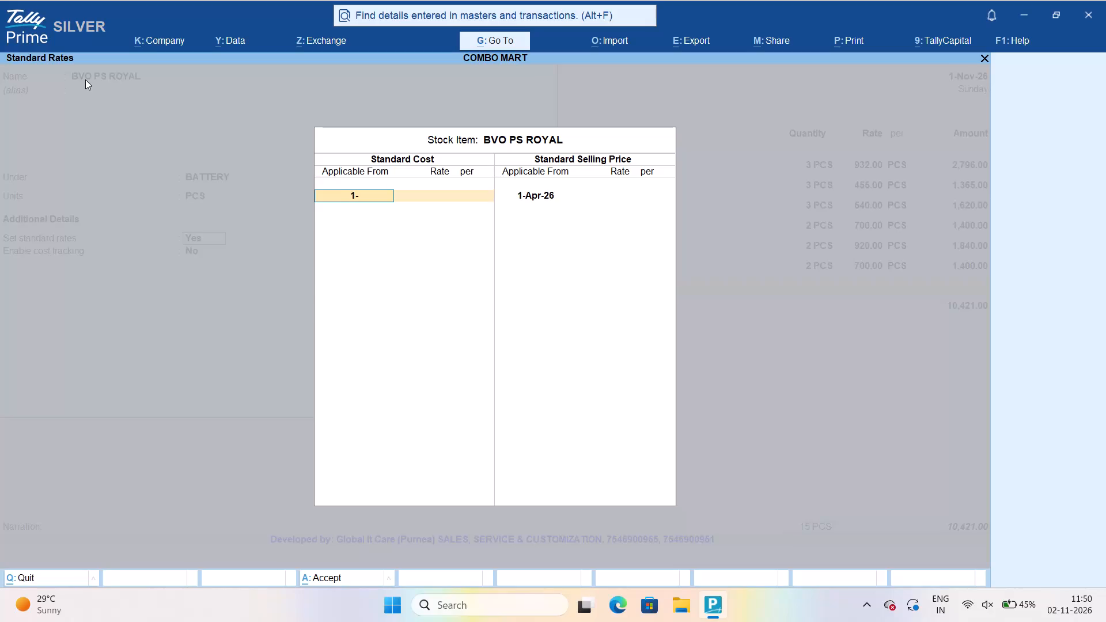
Enter a standard cost of 550 per PCS for BVO PS ROYAL, with both cost and selling price applicable from 1-Nov-26.
text(11)
key(Return)
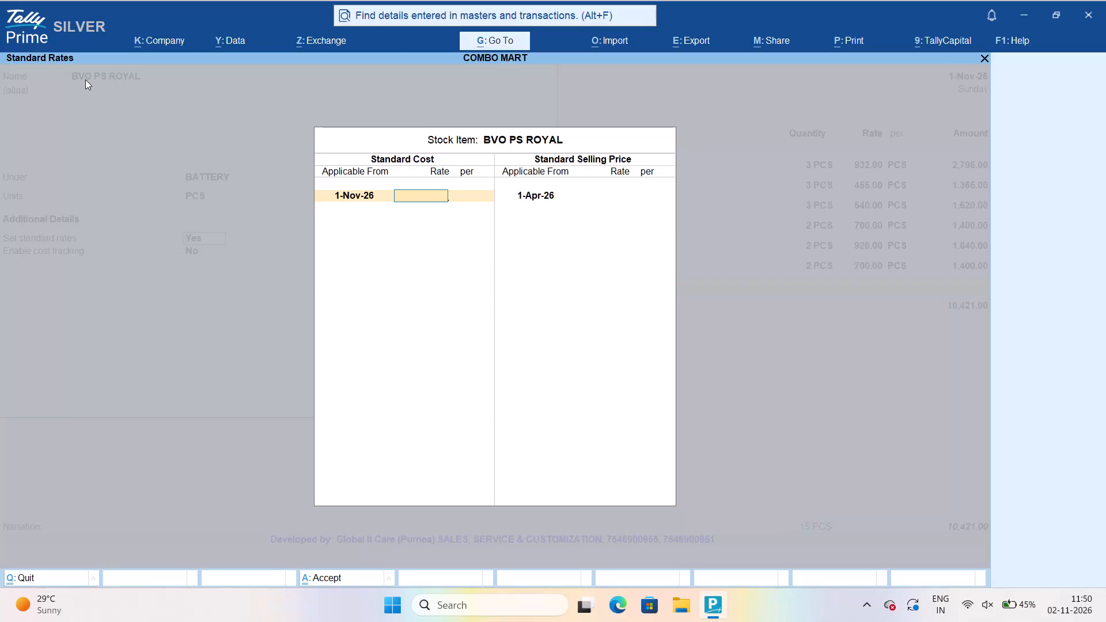
text(550)
key(Return)
key(Return)
key(Return)
text(1-11)
key(Return)
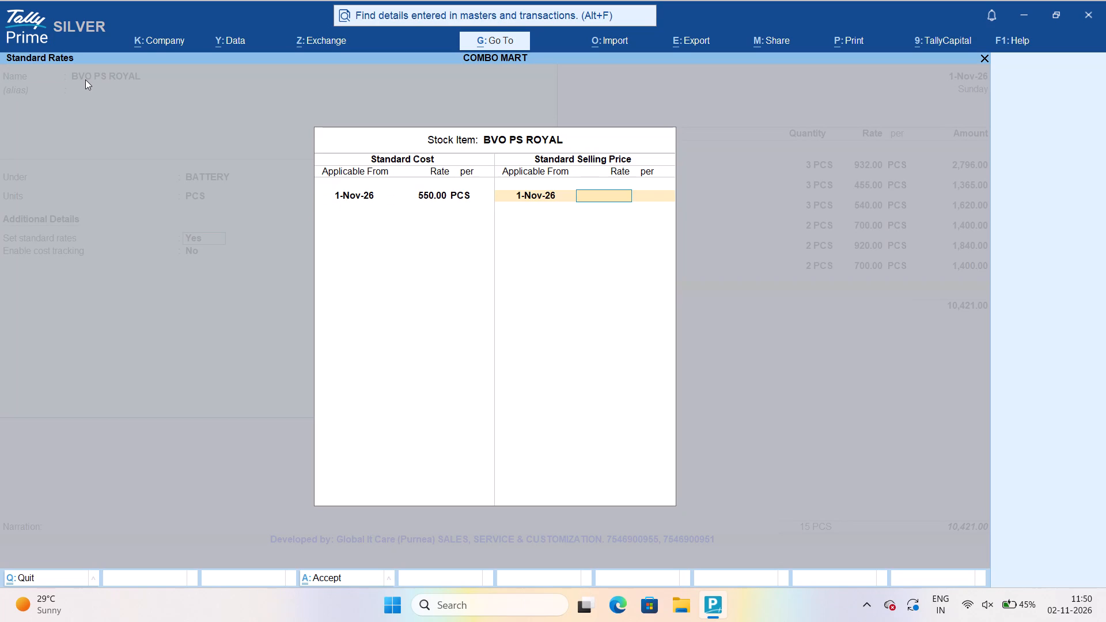
Correct the standard cost of BVO PS ROYAL to 510 per PCS, keeping its applicable dates.
key(BackSpace)
key(BackSpace)
key(BackSpace)
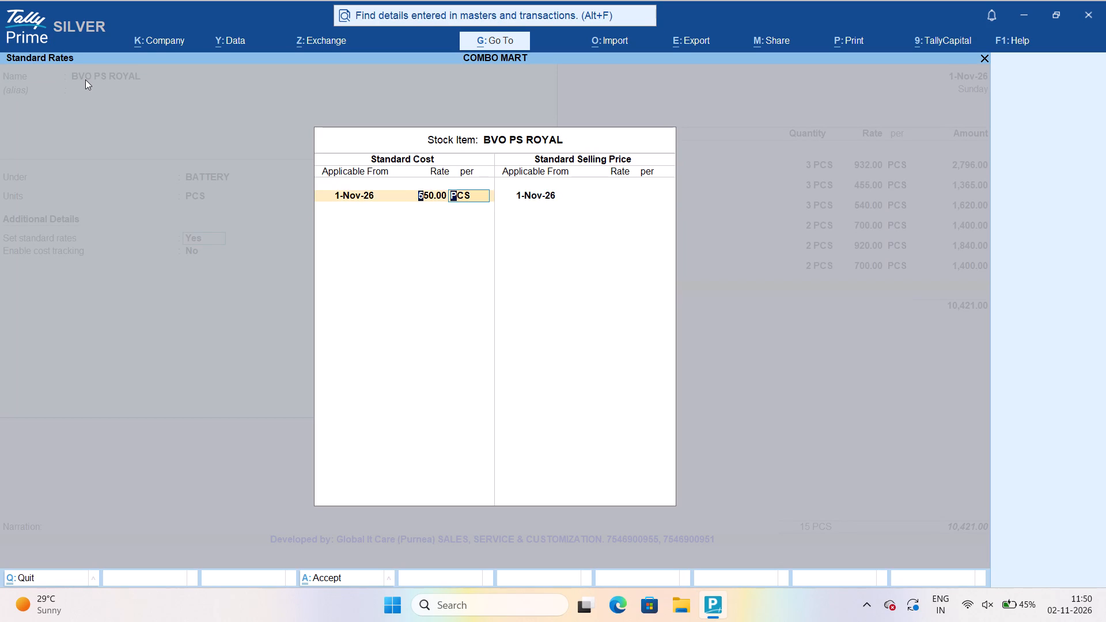
text(510)
key(Return)
key(Return)
key(Return)
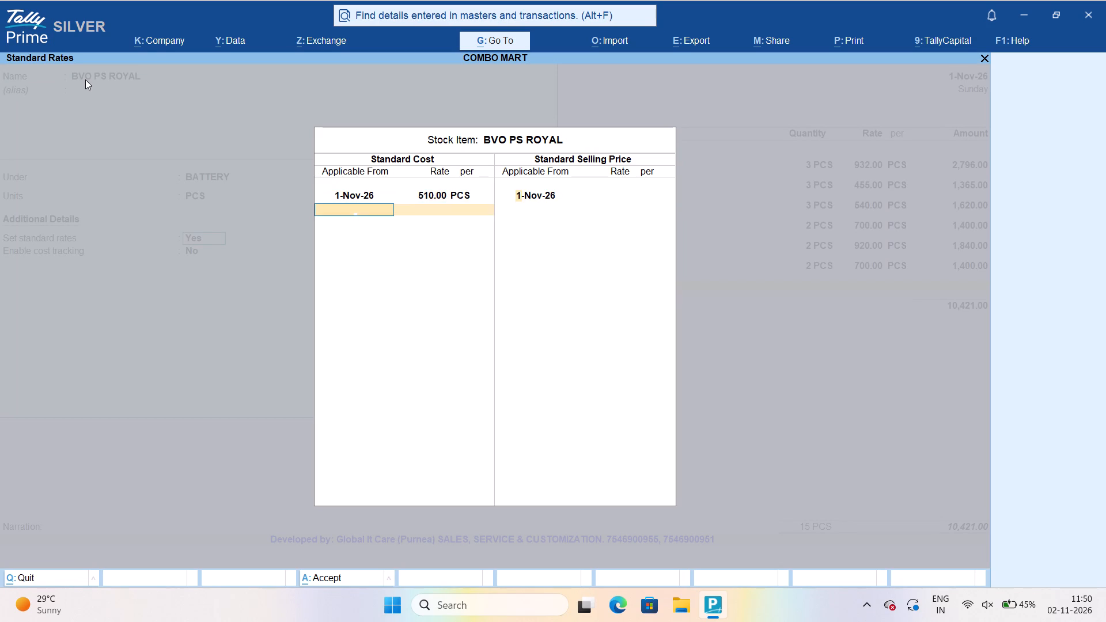
key(Return)
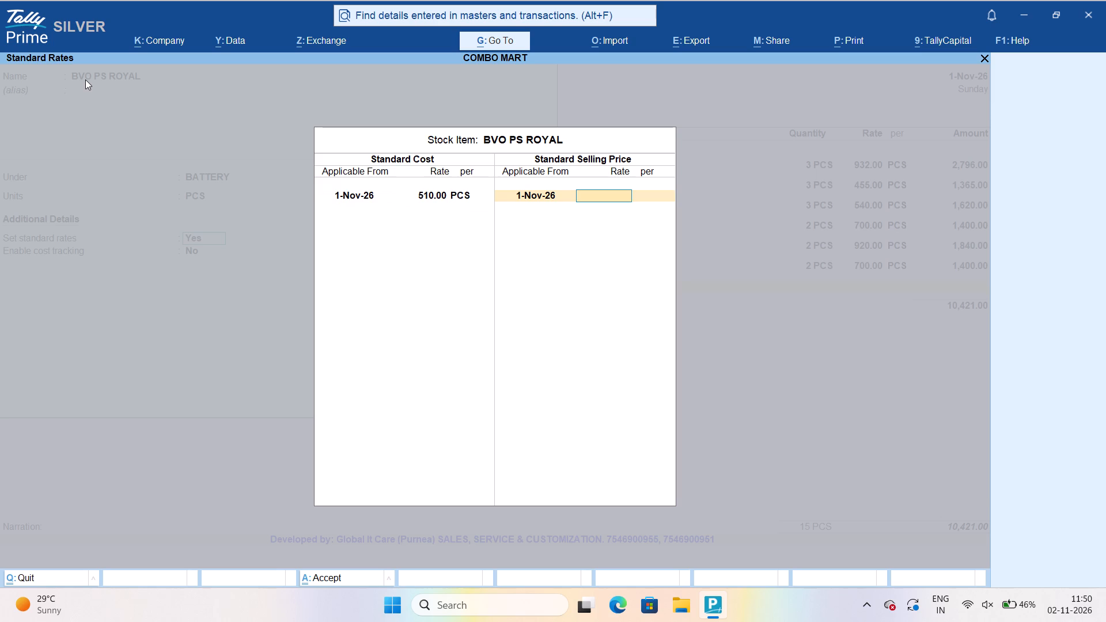
Set the standard selling price of BVO PS ROYAL to 530 per PCS and save the stock item.
text(530)
key(Return)
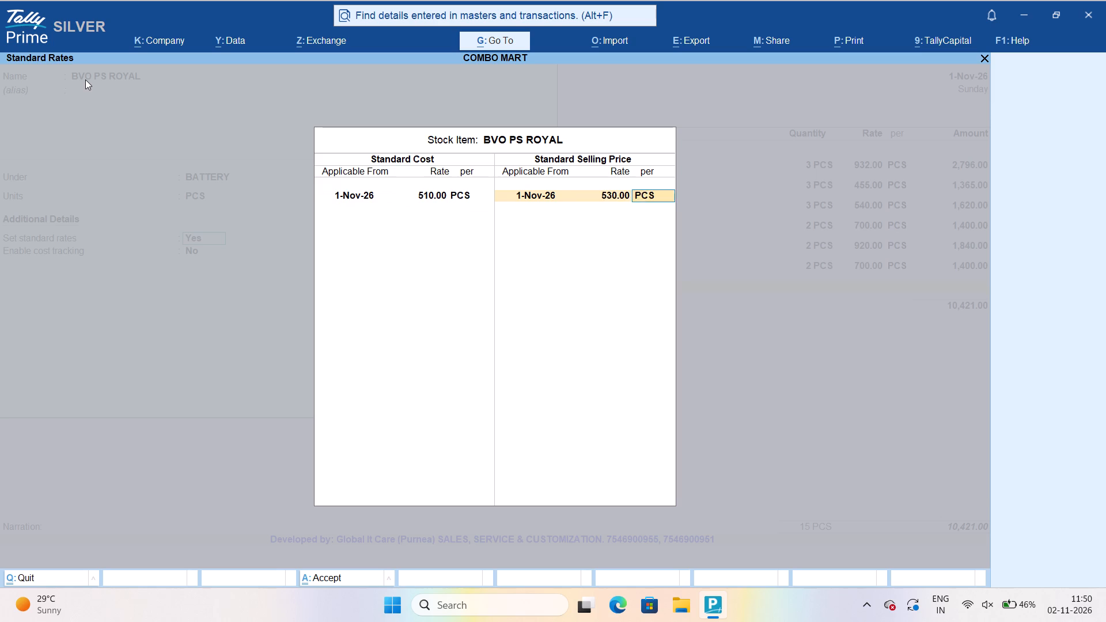
key(Return)
key(Return)
key(Return)
key(Return)
key(Return)
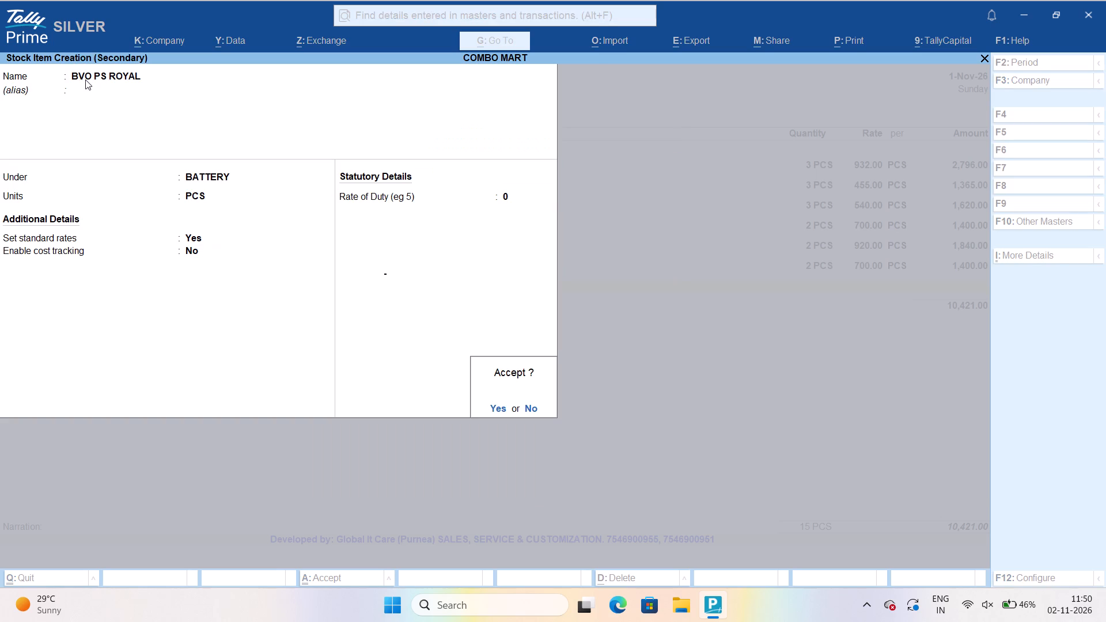
Enter a quantity of 2 PCS for BVO PS ROYAL at its standard rate, without a description, and complete its item line.
key(Return)
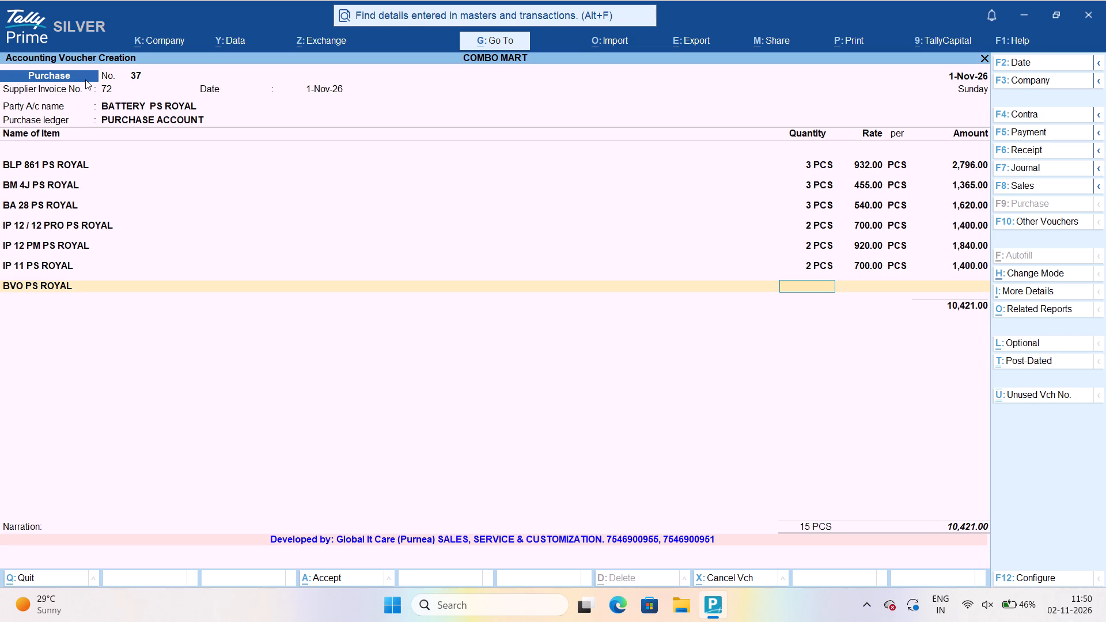
key(2)
key(Return)
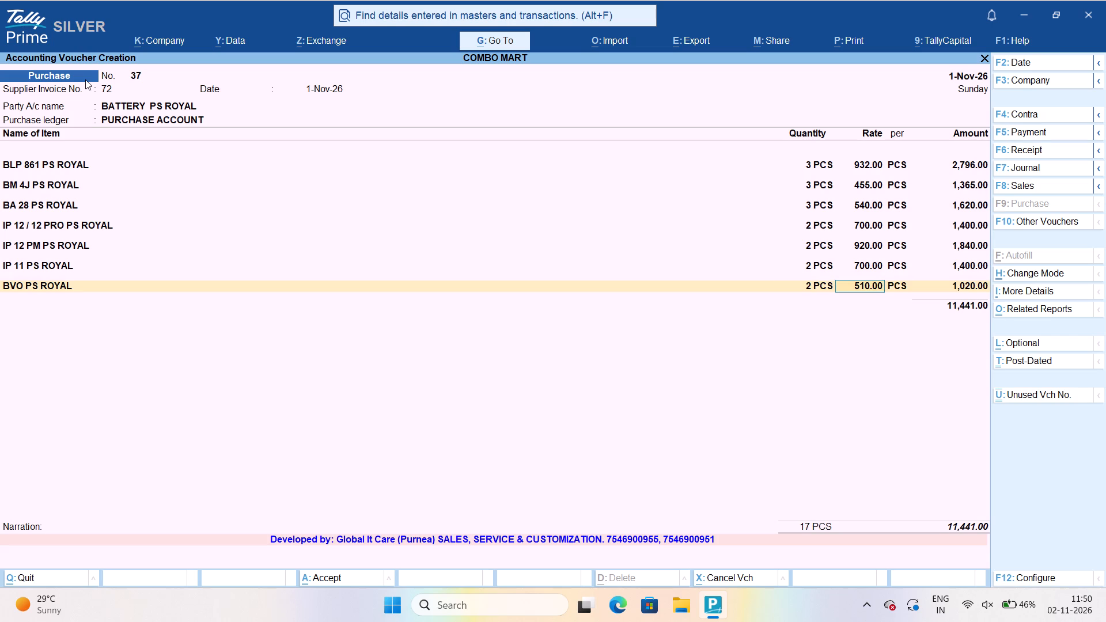
key(Return)
key(Return)
key(Return)
key(Return)
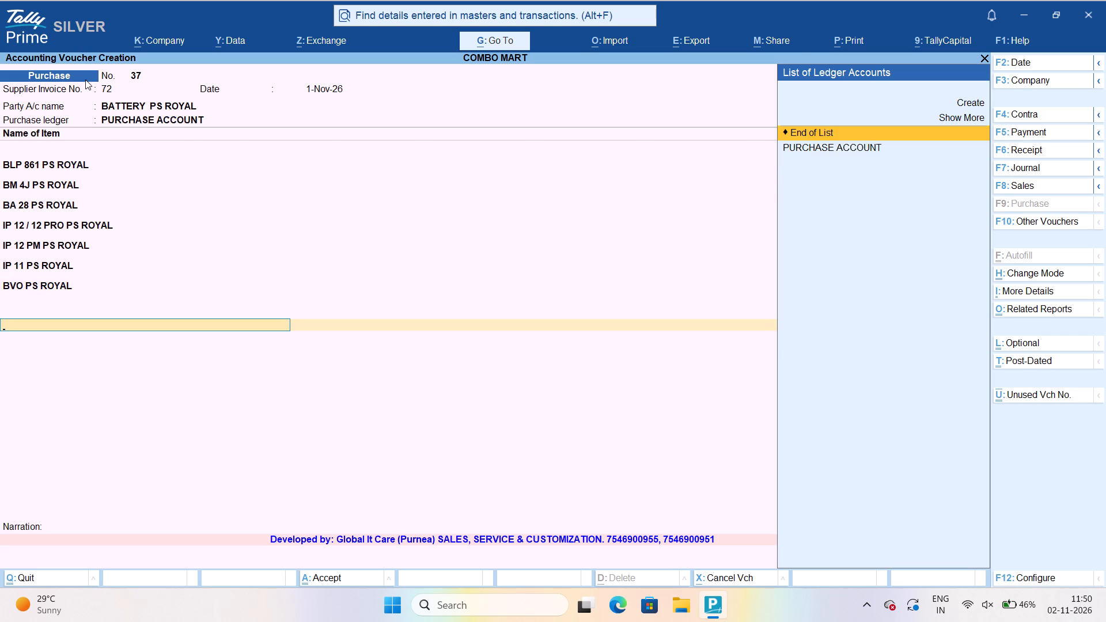
key(BackSpace)
key(Return)
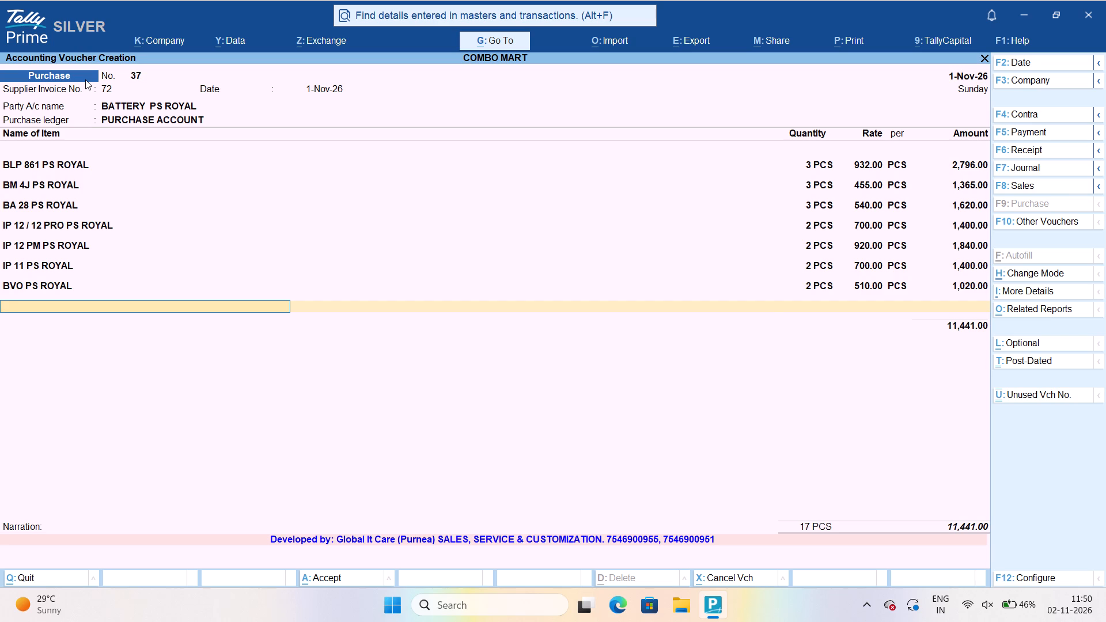
Start a new stock item from the eighth item line and name it BN 54 PS ROYAL, without an alias.
text(BN54)
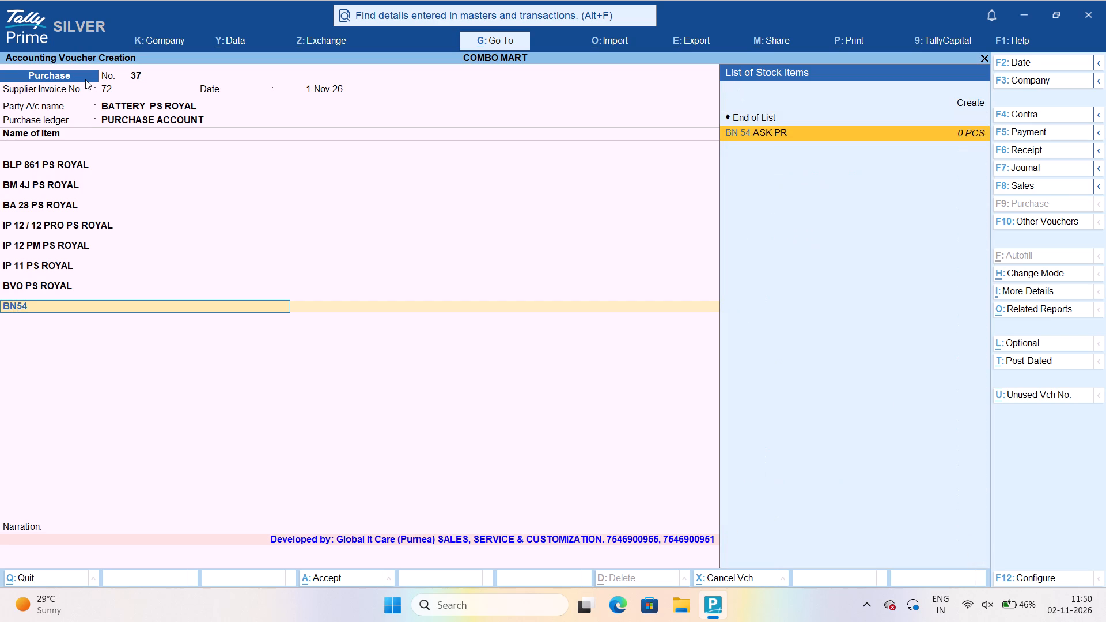
key(Up)
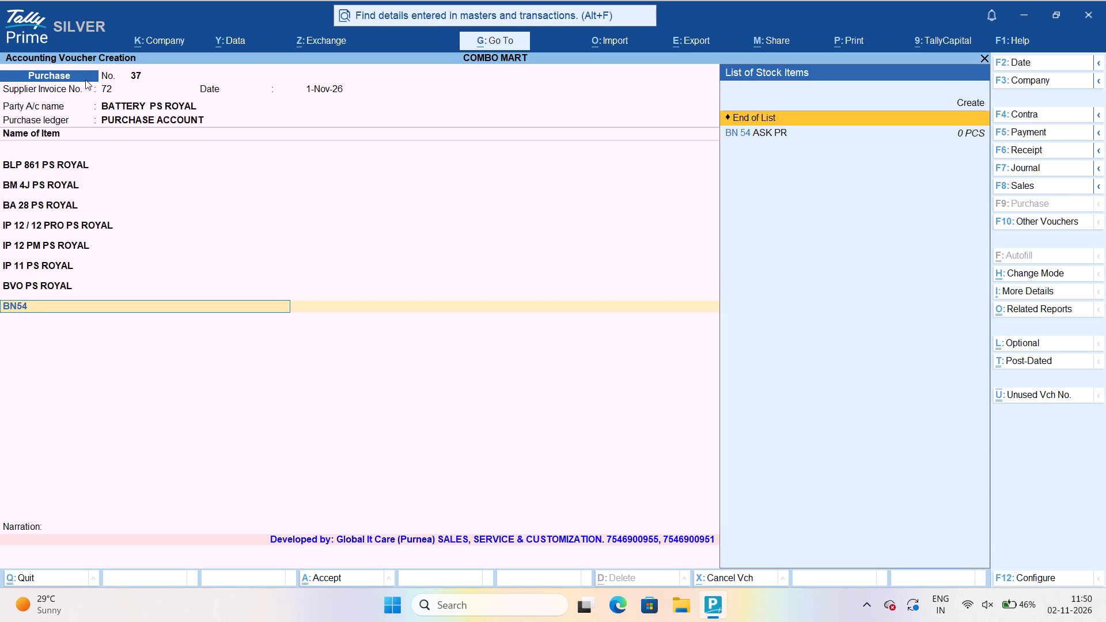
key(Up)
key(Return)
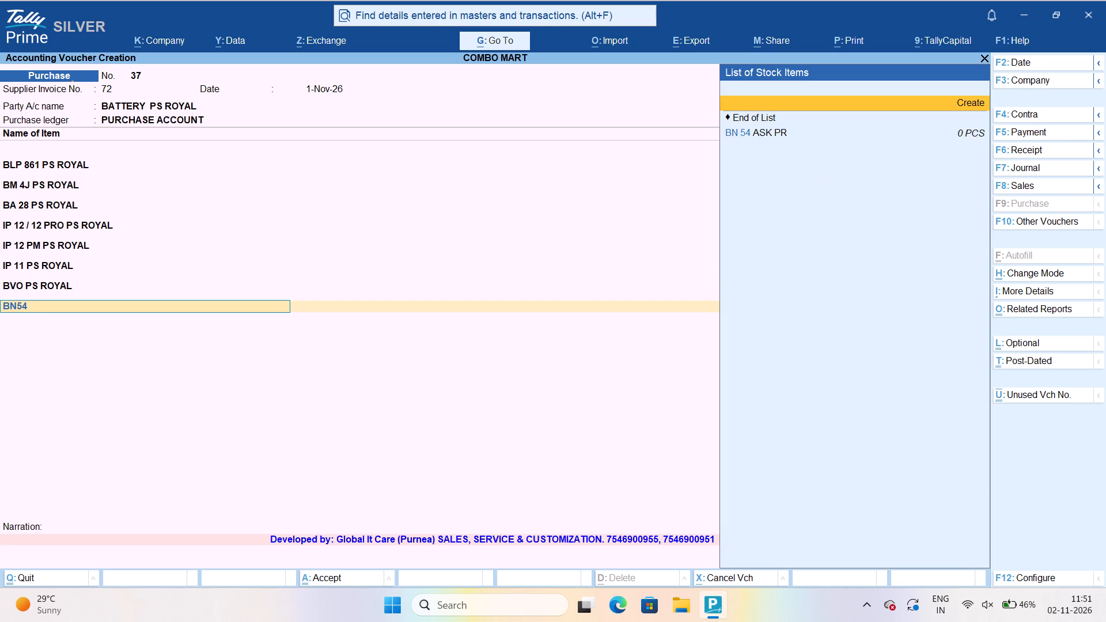
text(BN)
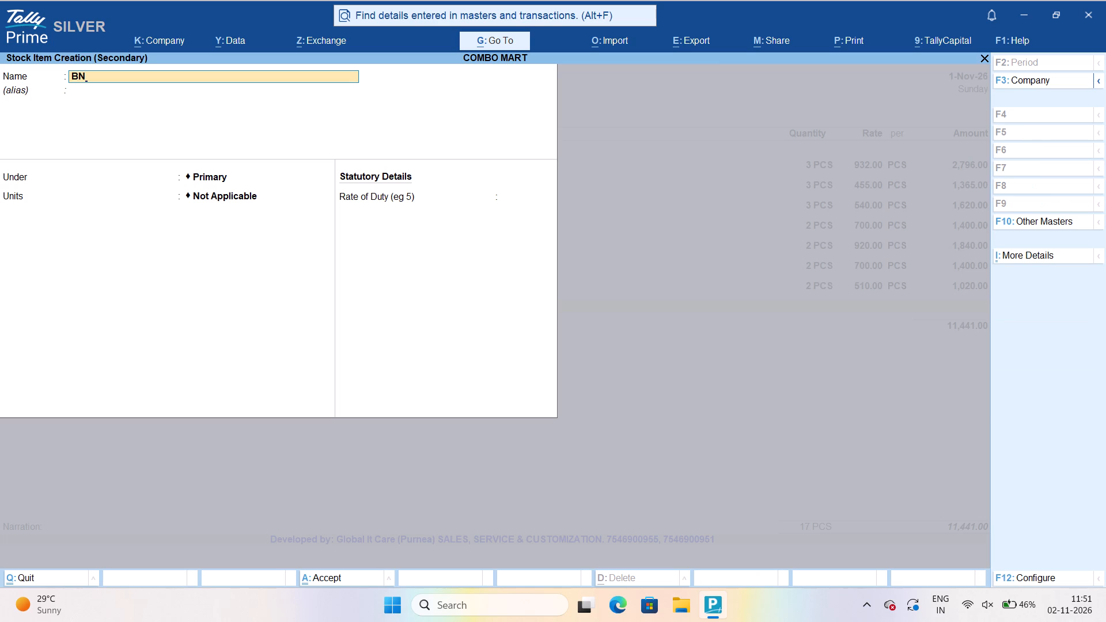
key(space)
text(54)
key(space)
text(PS)
key(space)
text(ROYAL)
key(Return)
key(Return)
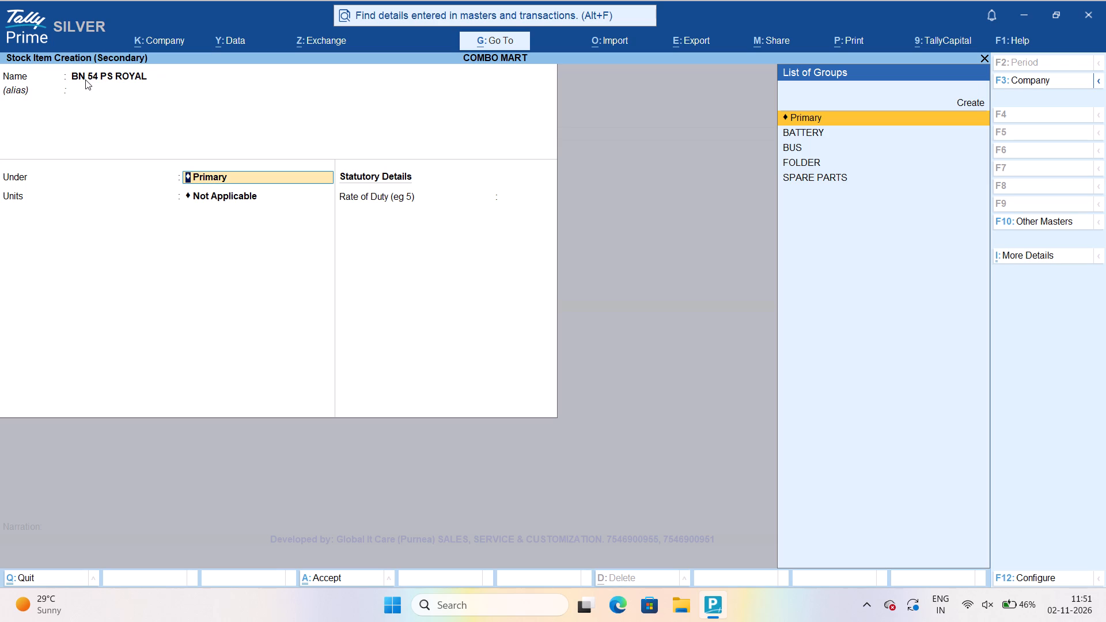
Place BN 54 PS ROYAL under the BATTERY group with PCS as its unit and enable standard rates.
key(Down)
key(Return)
key(Return)
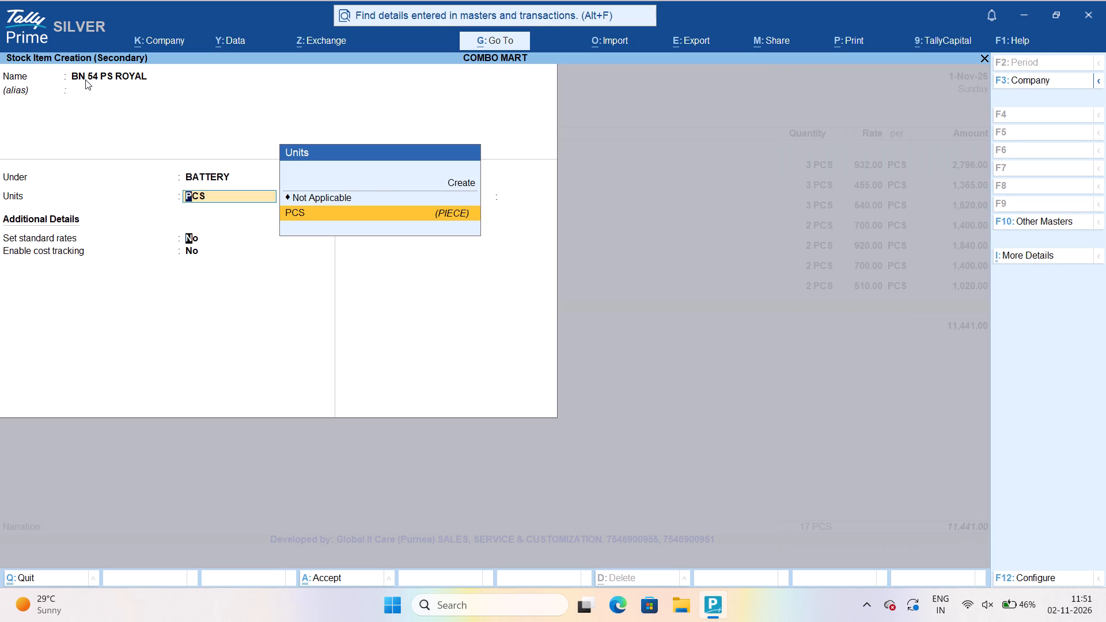
text(YES)
key(Return)
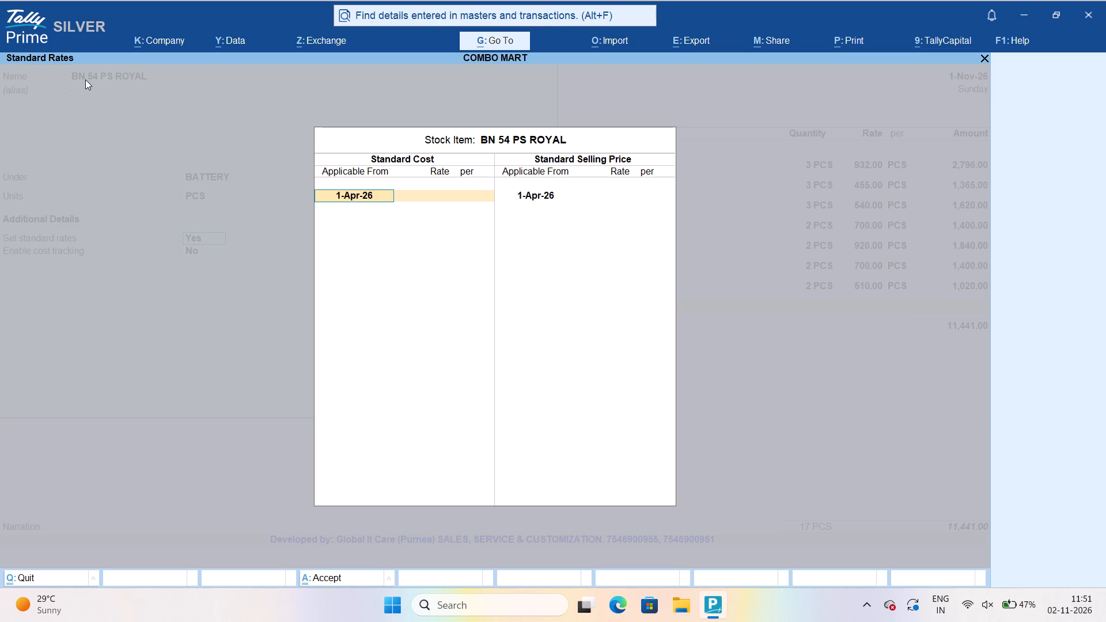
Set the standard cost of BN 54 PS ROYAL to 465 per PCS, applicable from 1-Nov-26.
text(1-11)
key(Return)
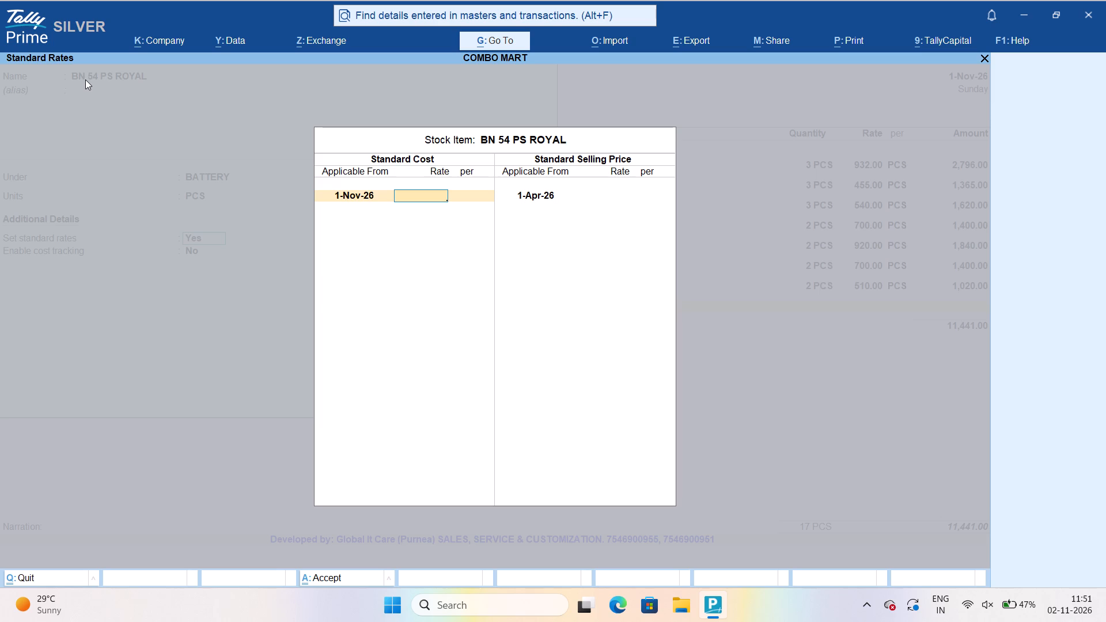
text(465)
key(Return)
key(Return)
key(Return)
Set the standard selling price of BN 54 PS ROYAL to 485 per PCS, applicable from 1-Nov-26, and save the stock item.
text(1-11)
key(Return)
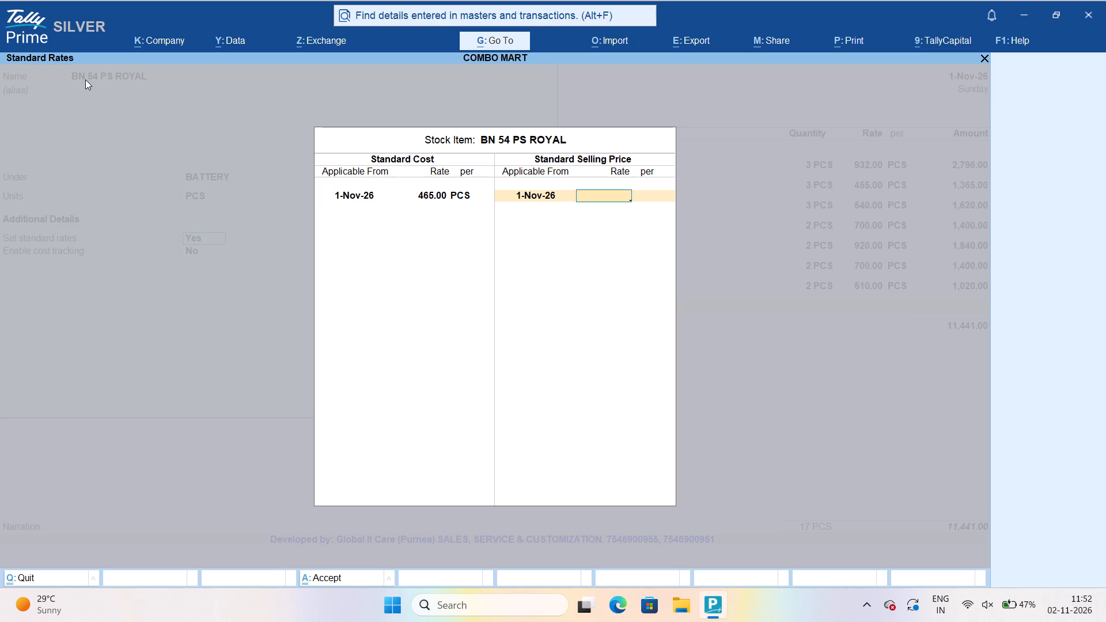
text(485)
key(Return)
key(Return)
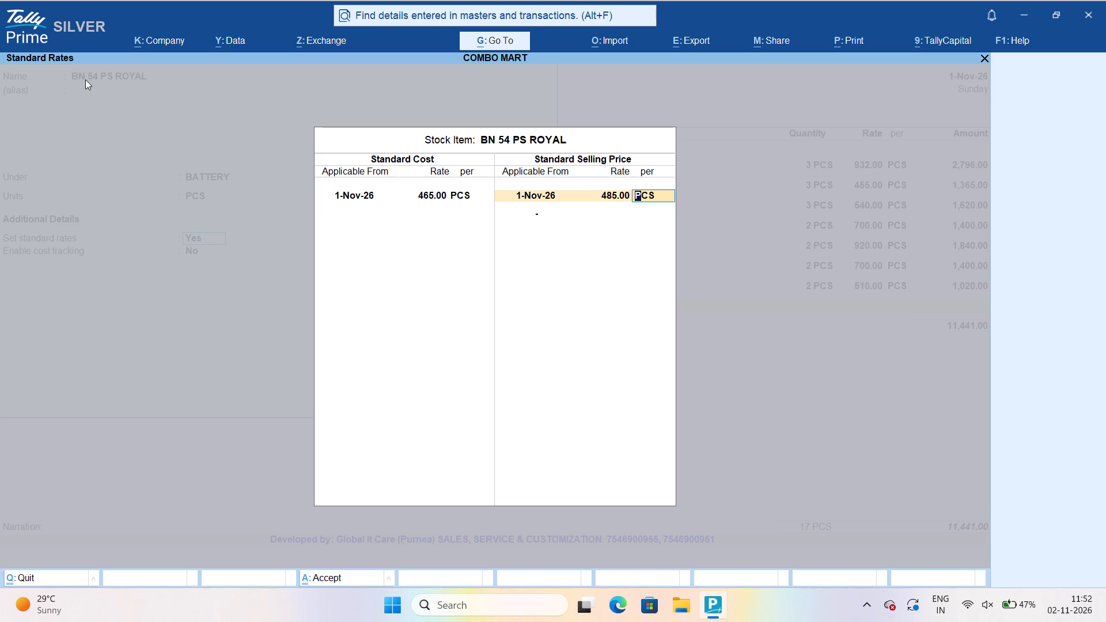
key(Return)
key(Return)
key(Return)
key(Return)
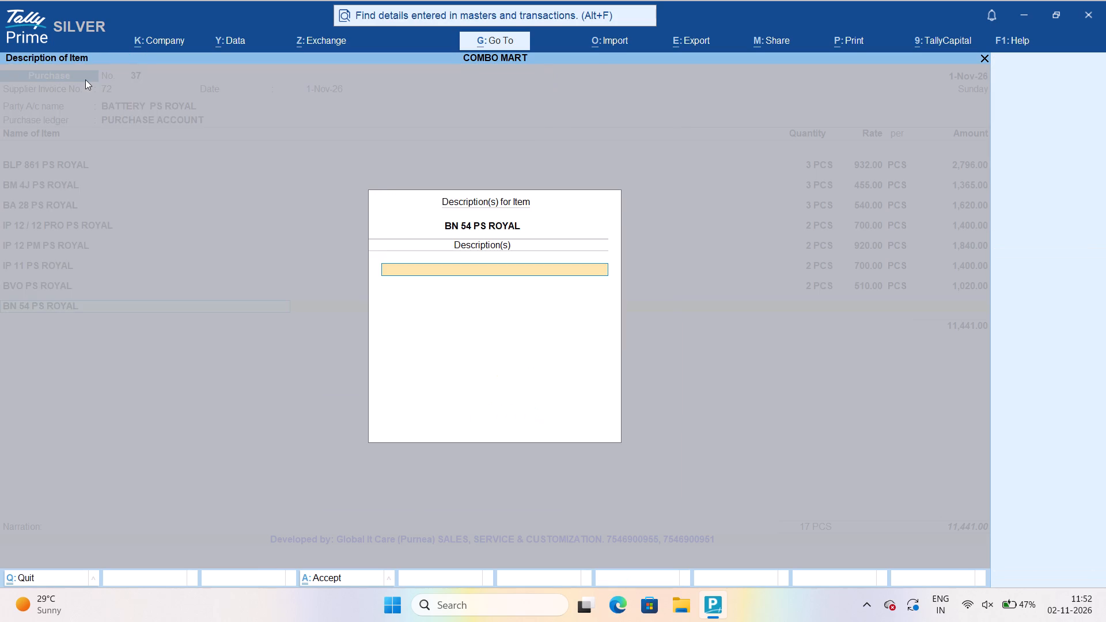
Enter a quantity of 3 PCS for BN 54 PS ROYAL at its standard rate, without a description, and complete its item line.
key(Return)
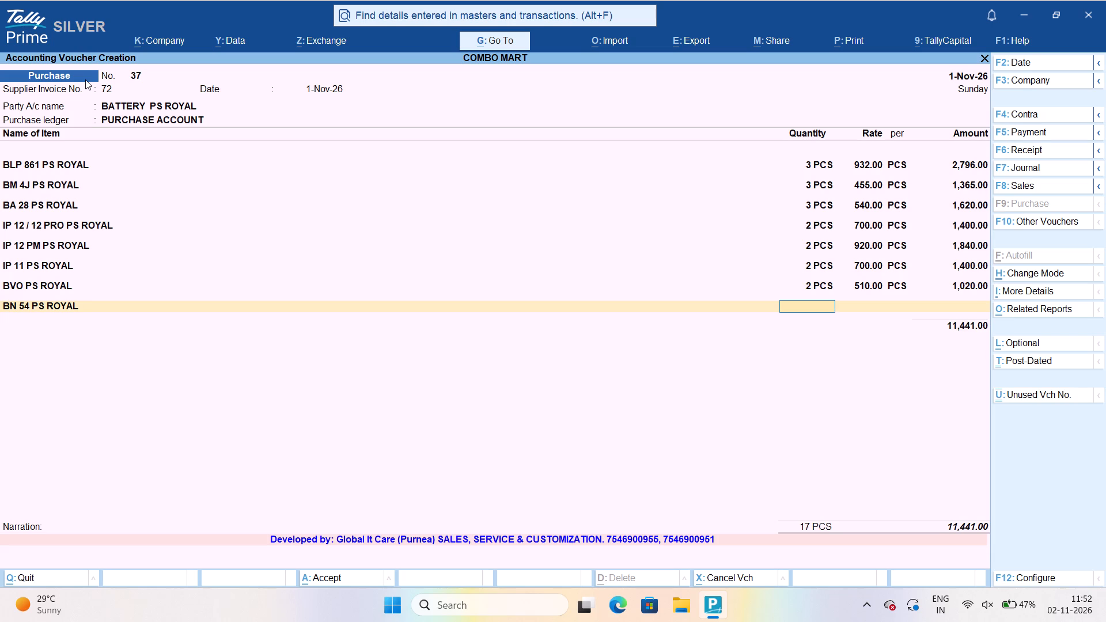
key(3)
key(Return)
key(Return)
key(Return)
key(Return)
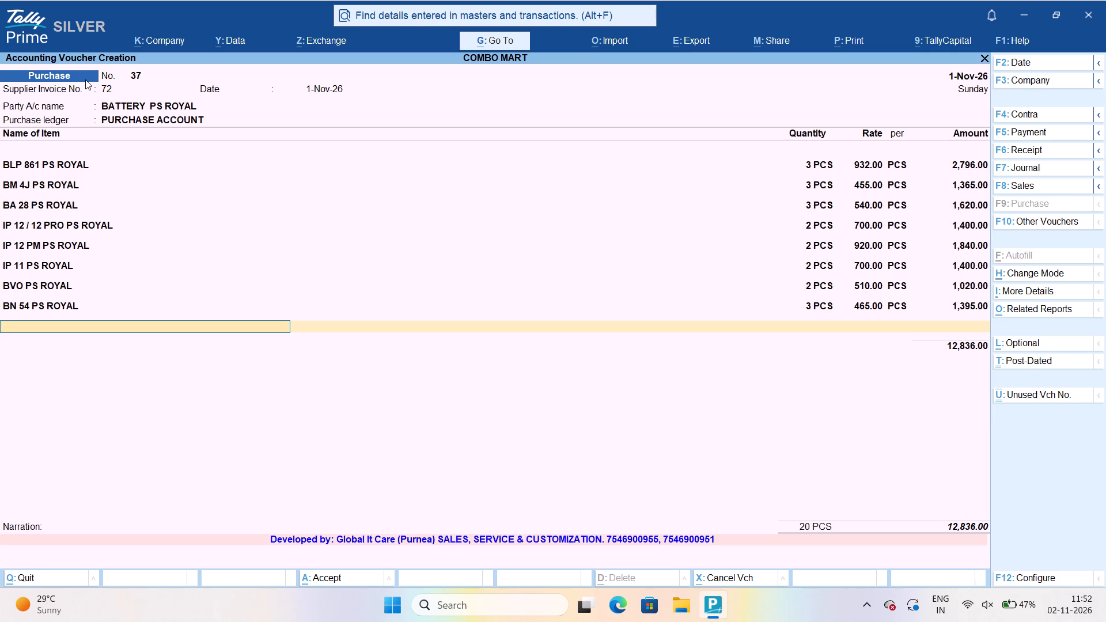
Start a new stock item from the ninth item line and name it BHO PS ROYAL, without an alias.
text(BHO)
key(Up)
key(Up)
key(Up)
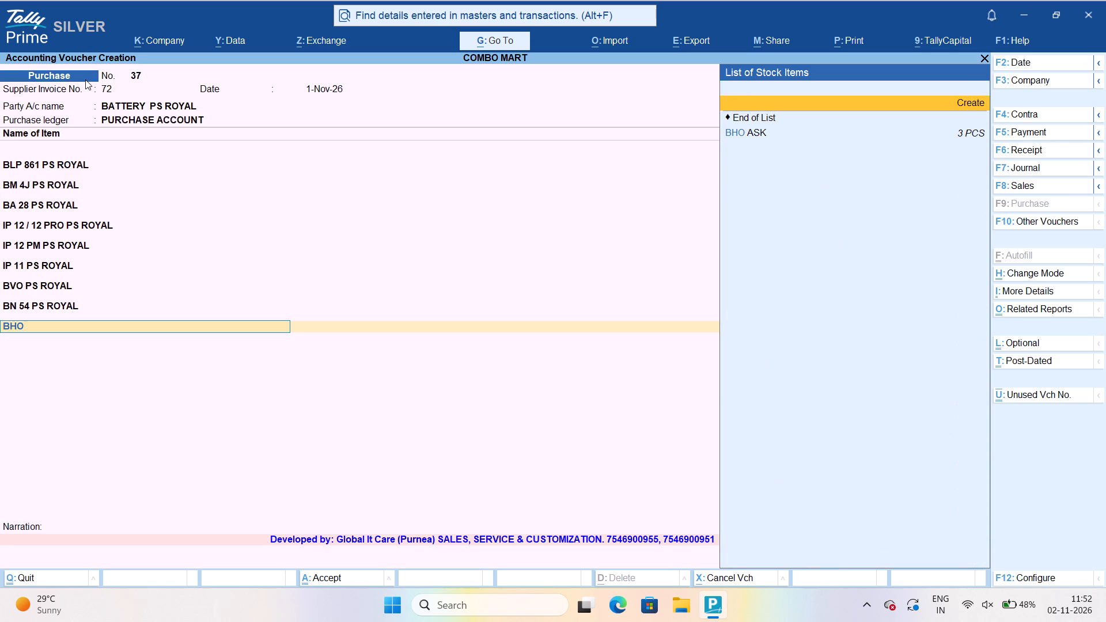
key(Return)
text(BHO)
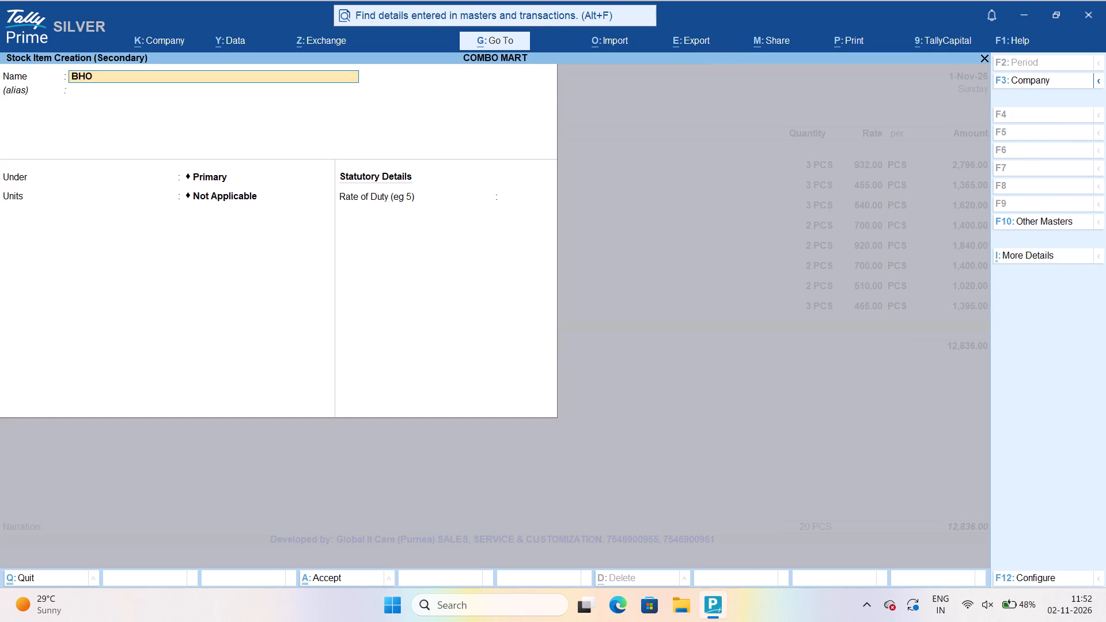
key(space)
text(PS ROYA)
key(l)
key(Return)
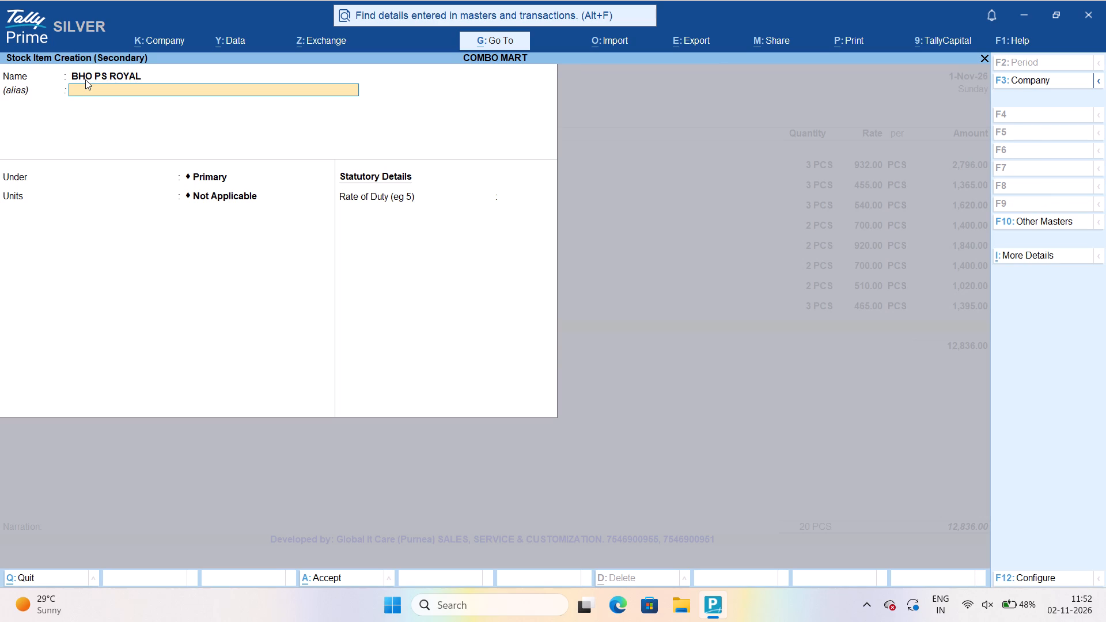
key(Return)
Place BHO PS ROYAL under the BATTERY group with PCS as its unit and enable standard rates.
key(Down)
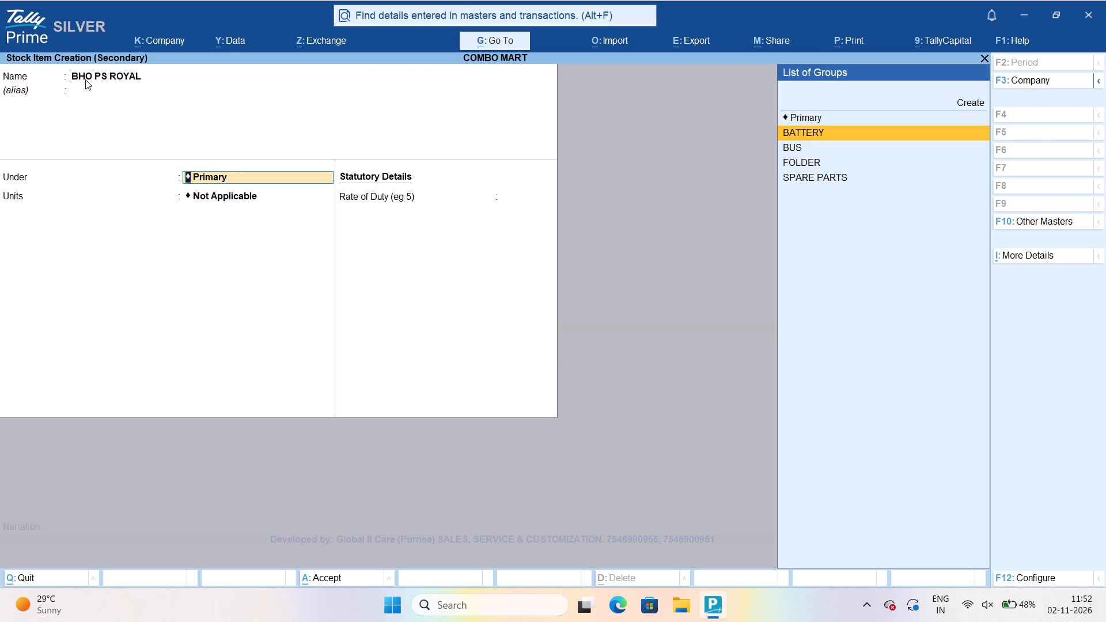
key(Return)
key(Return)
text(YES)
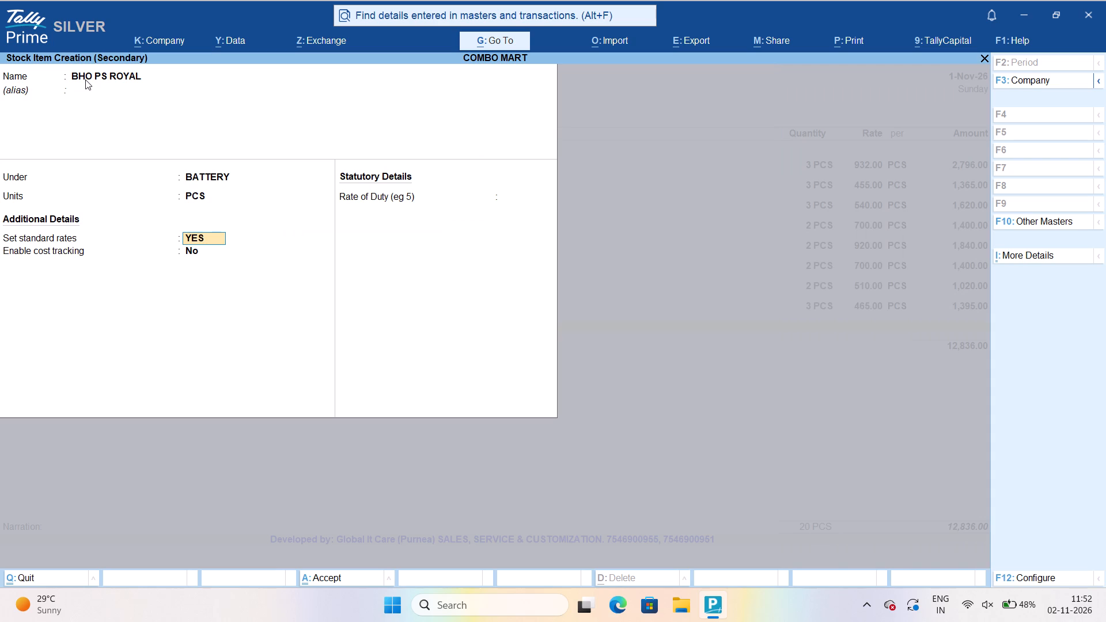
key(Return)
Set the standard cost of BHO PS ROYAL to 446 per PCS, applicable from 1-Nov-26.
text(1-11)
key(Return)
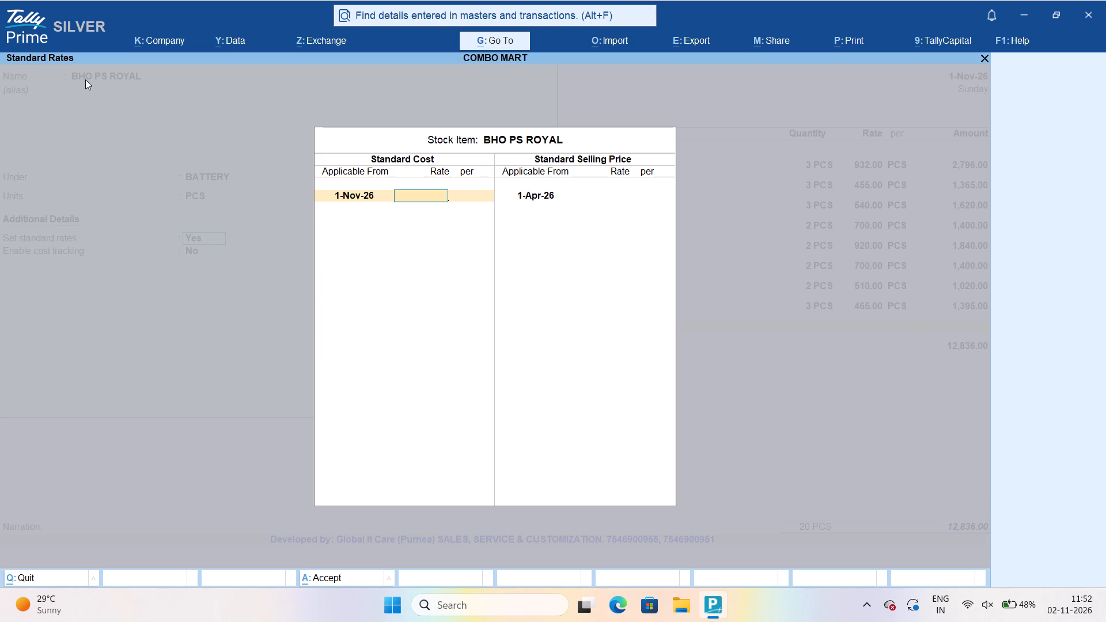
text(446)
key(Return)
key(Return)
key(Return)
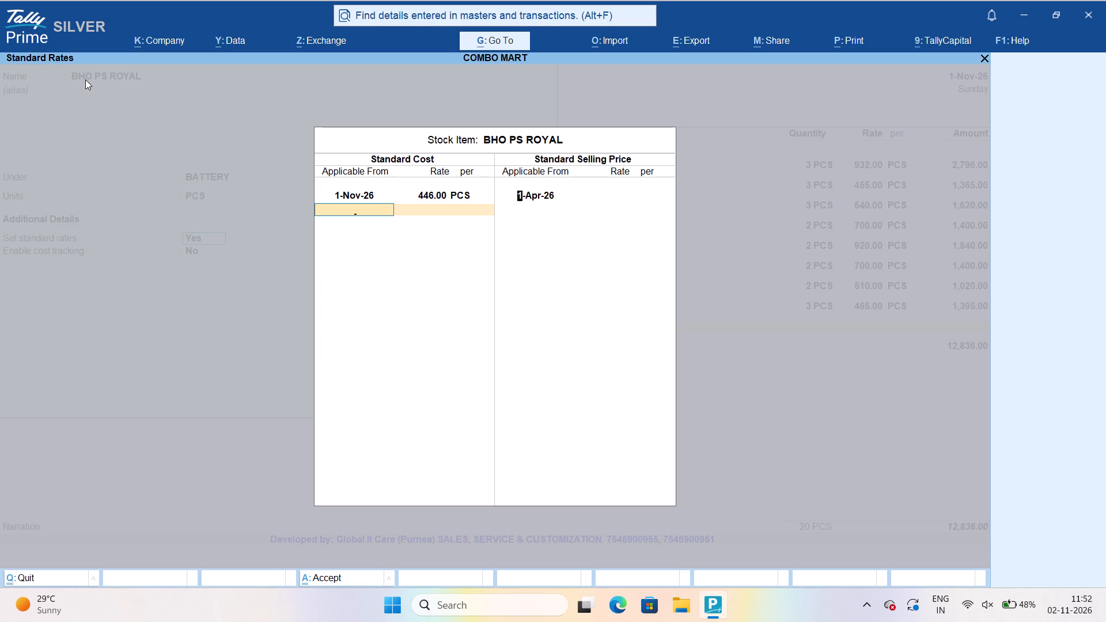
Set the standard selling price of BHO PS ROYAL to 470 per PCS, applicable from 1-Nov-26, and save the stock item.
text(1-11)
key(Return)
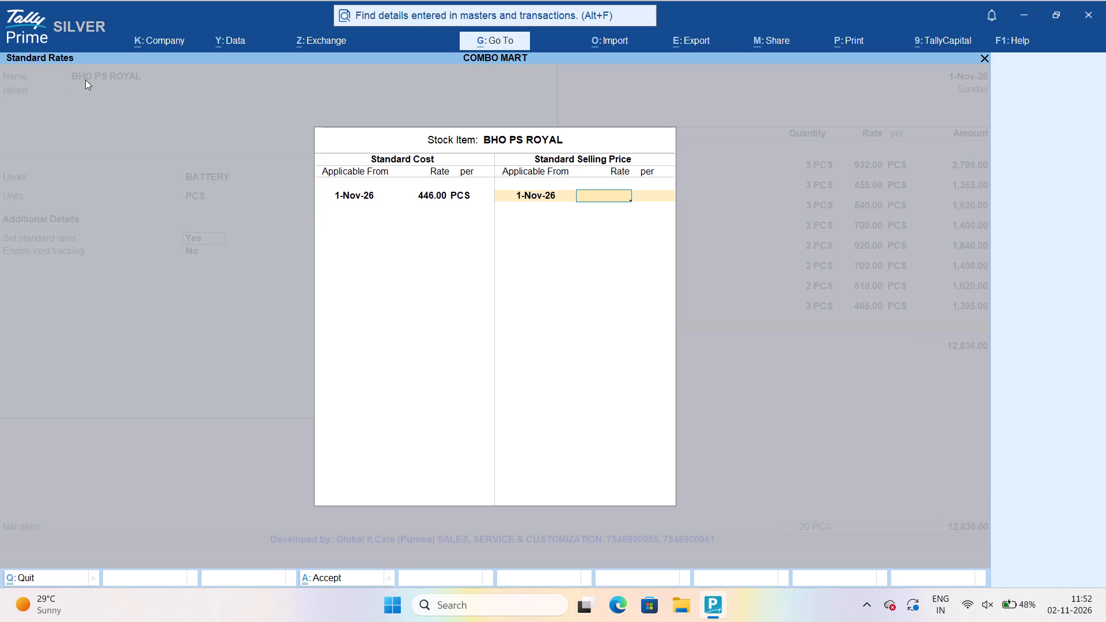
text(470)
key(Return)
key(Return)
key(Return)
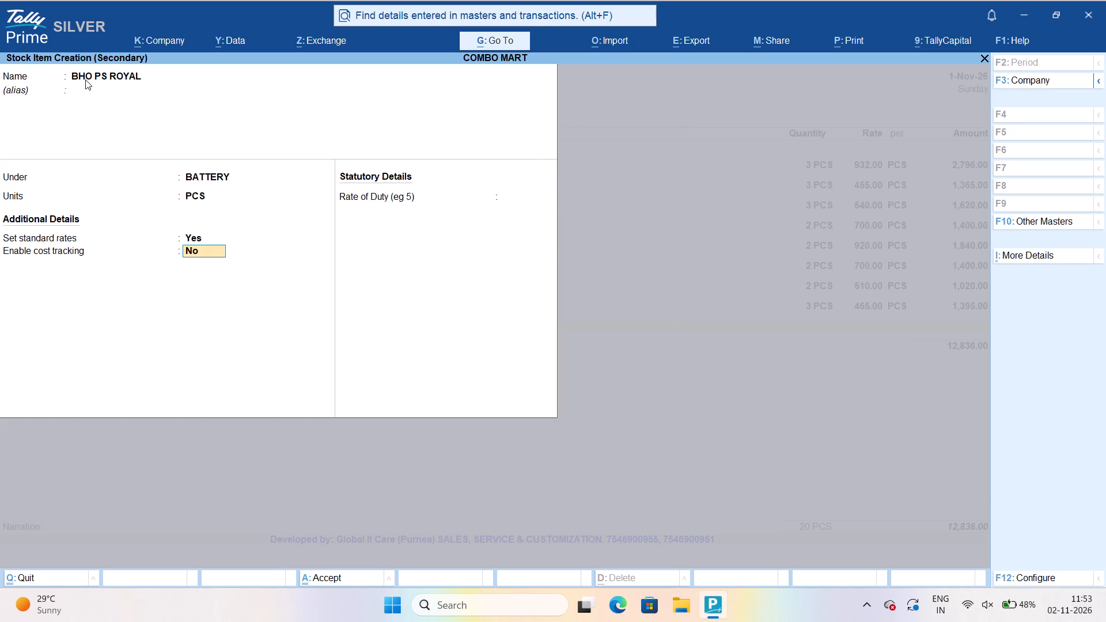
key(Return)
key(Return)
key(Return)
Enter a quantity of 3 PCS for BHO PS ROYAL at its standard rate, without a description, and complete its item line.
key(Return)
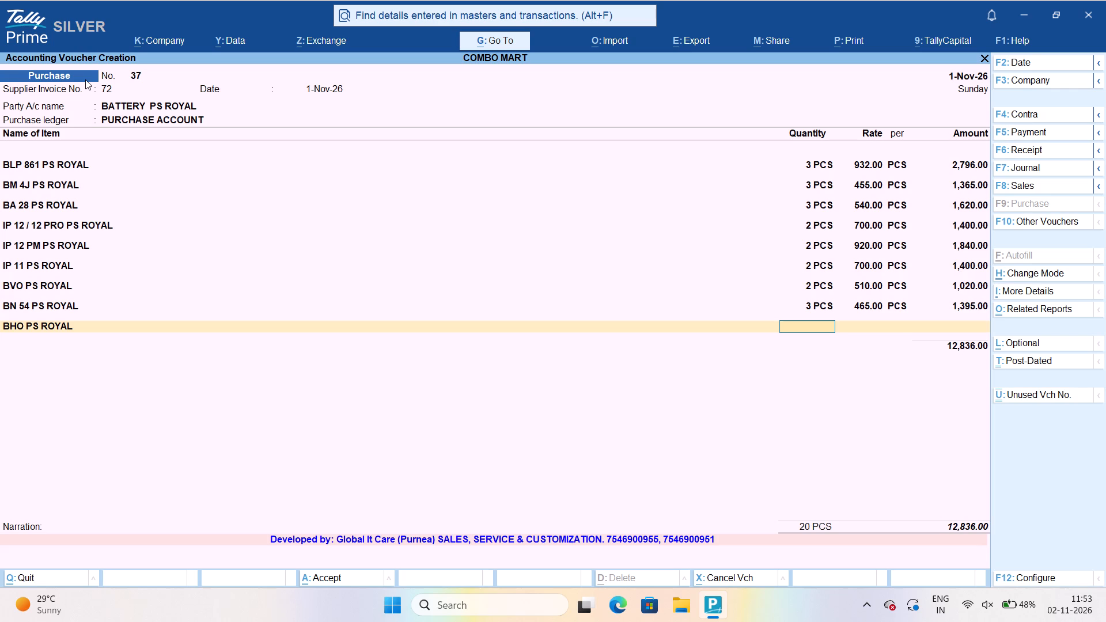
key(3)
key(Return)
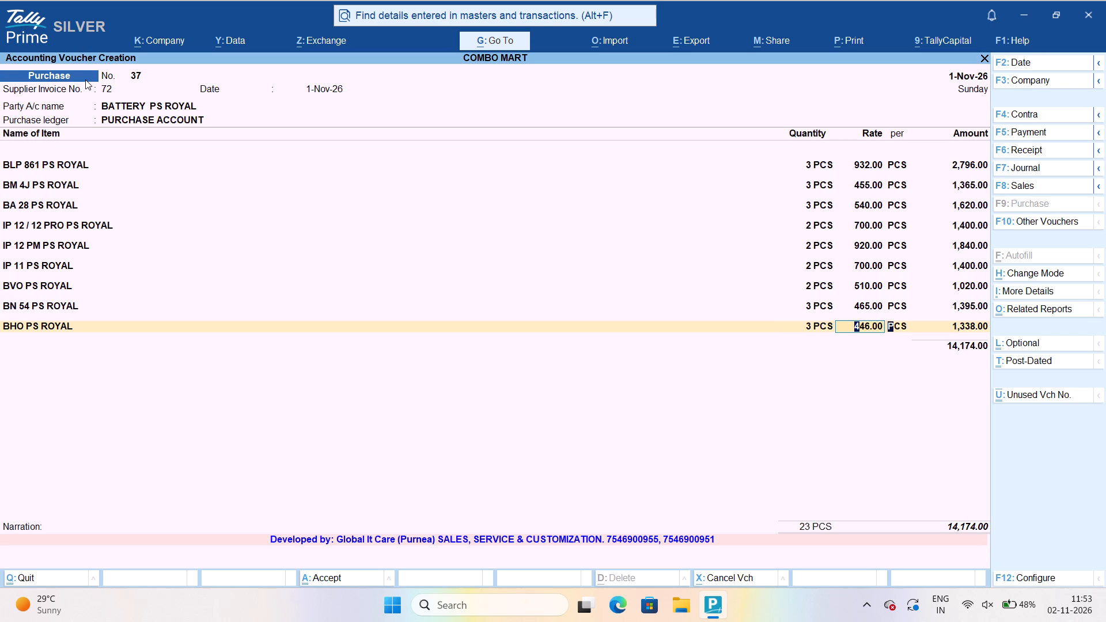
key(Return)
key(Return)
key(Return)
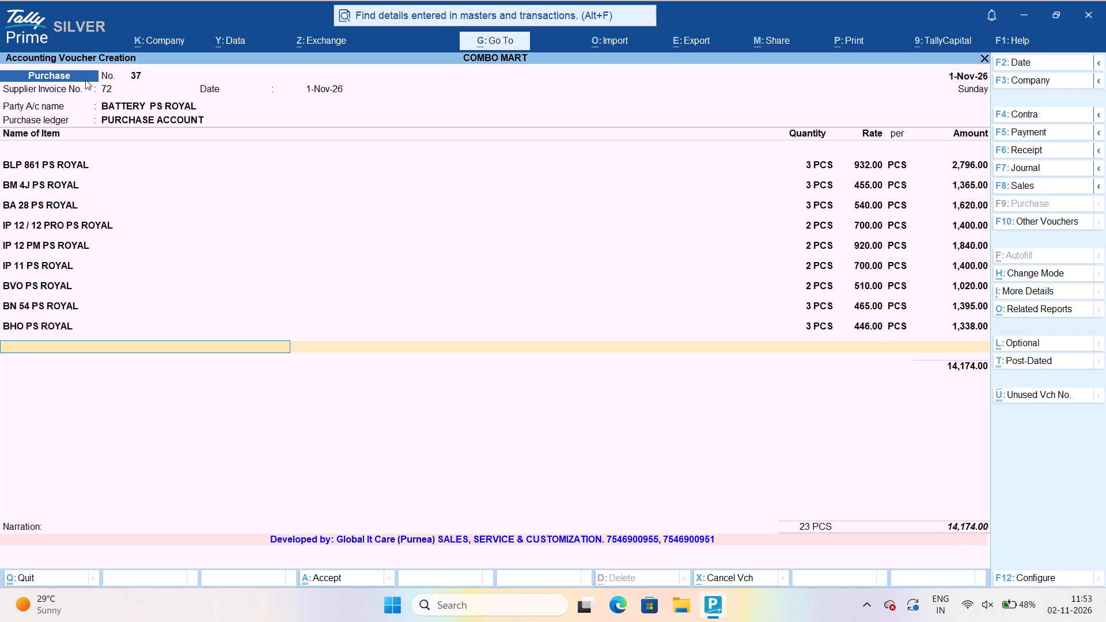
Start a new stock item from the tenth item line and name it BLP 731 PS ROYAL, without an alias.
text(BLP)
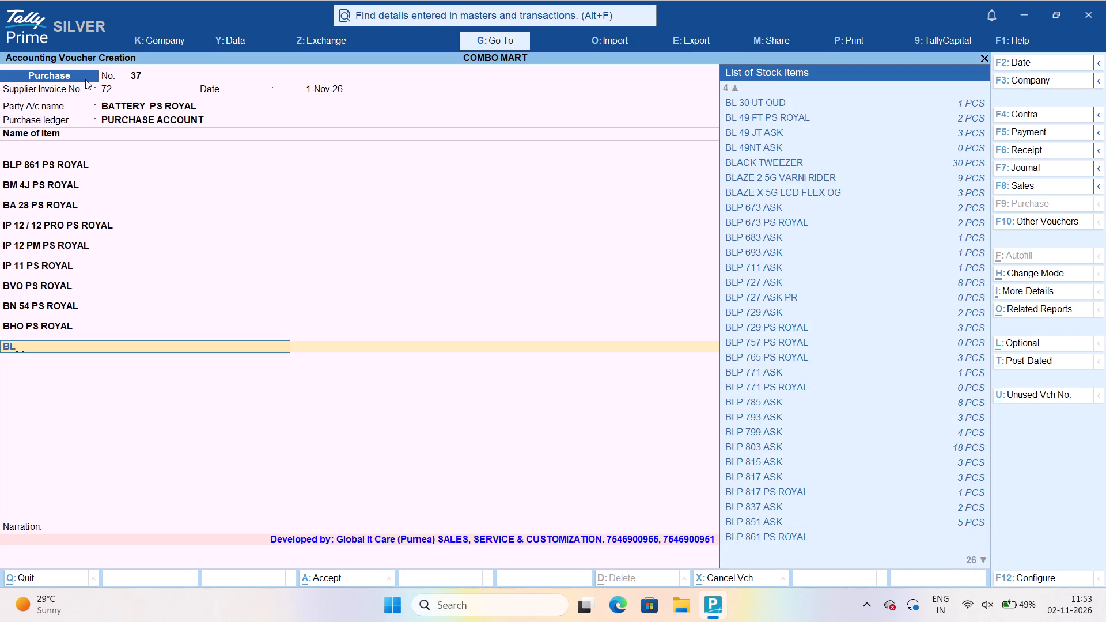
key(space)
text(731)
key(space)
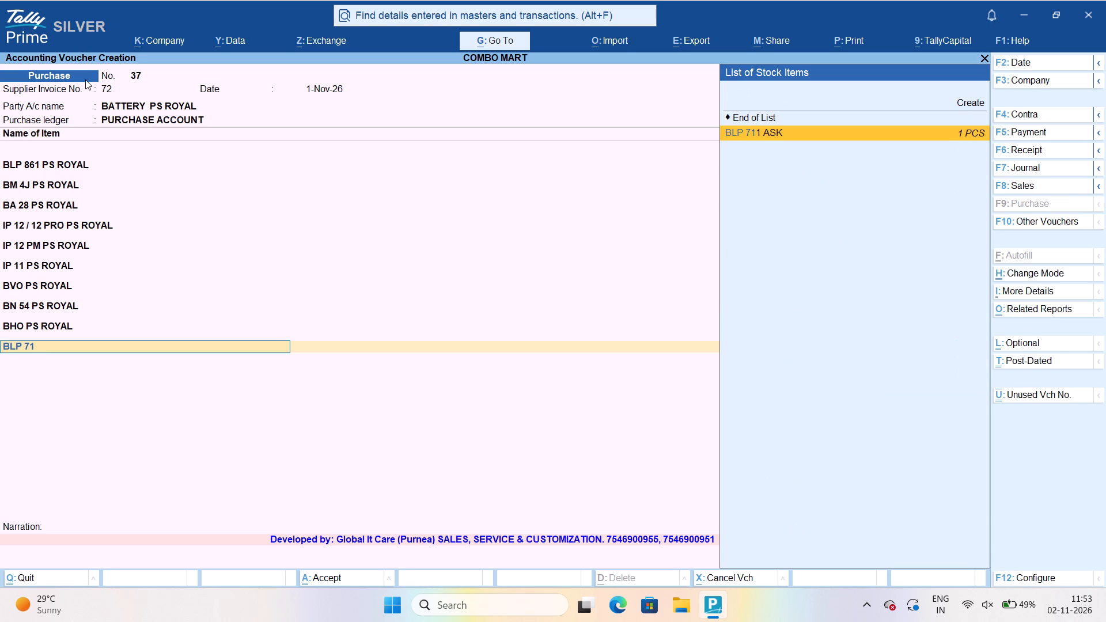
key(Up)
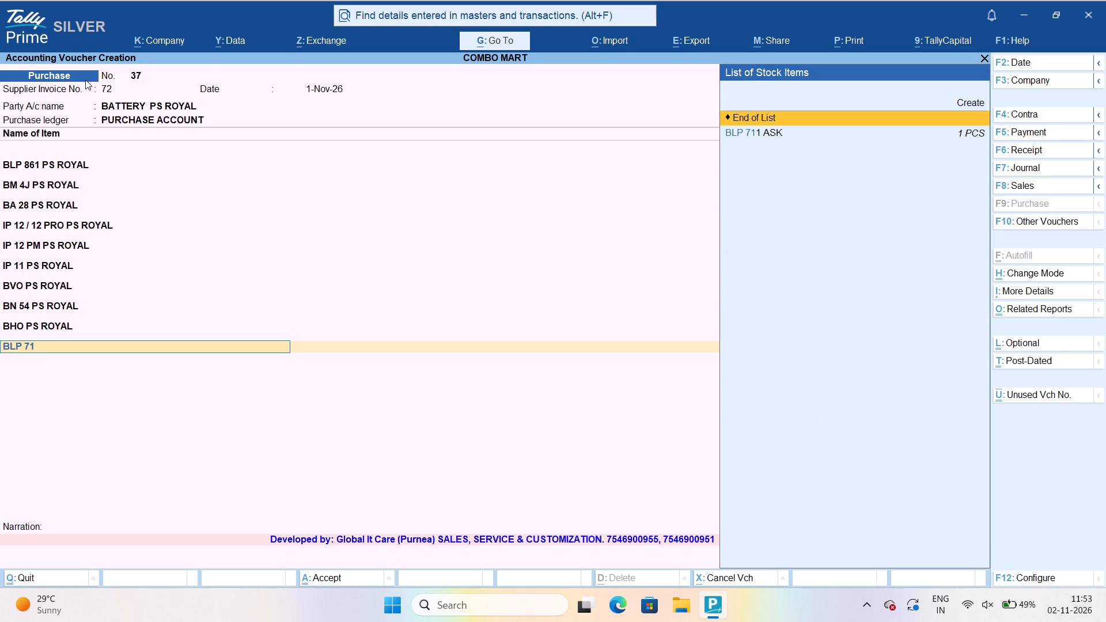
key(Up)
key(Return)
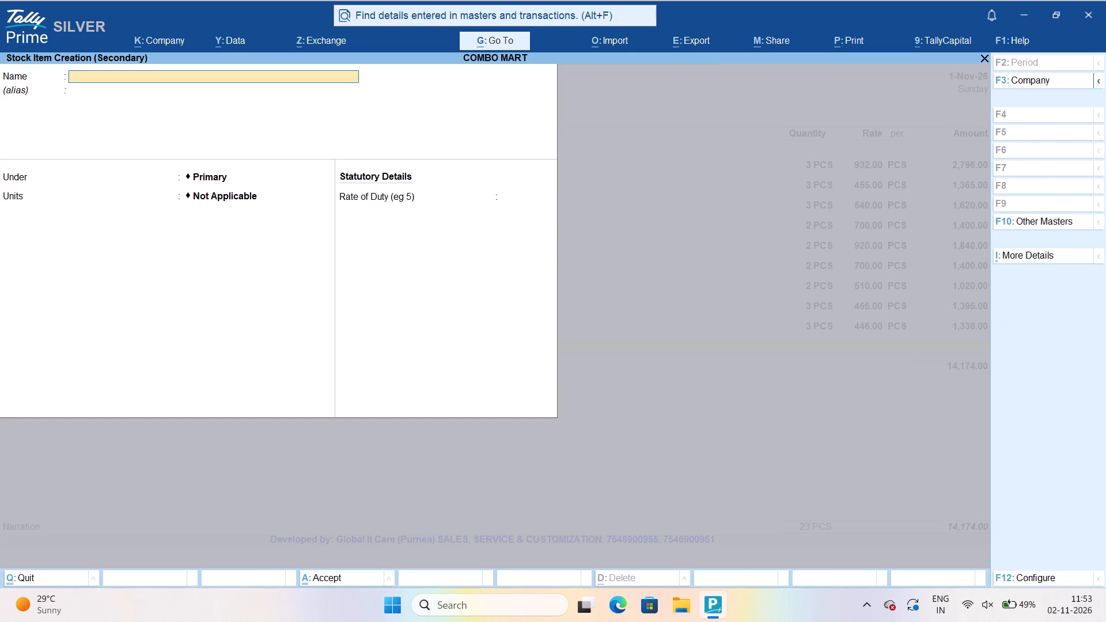
text(BLP)
key(space)
text(731)
key(space)
text(PS)
key(space)
text(ROYAL)
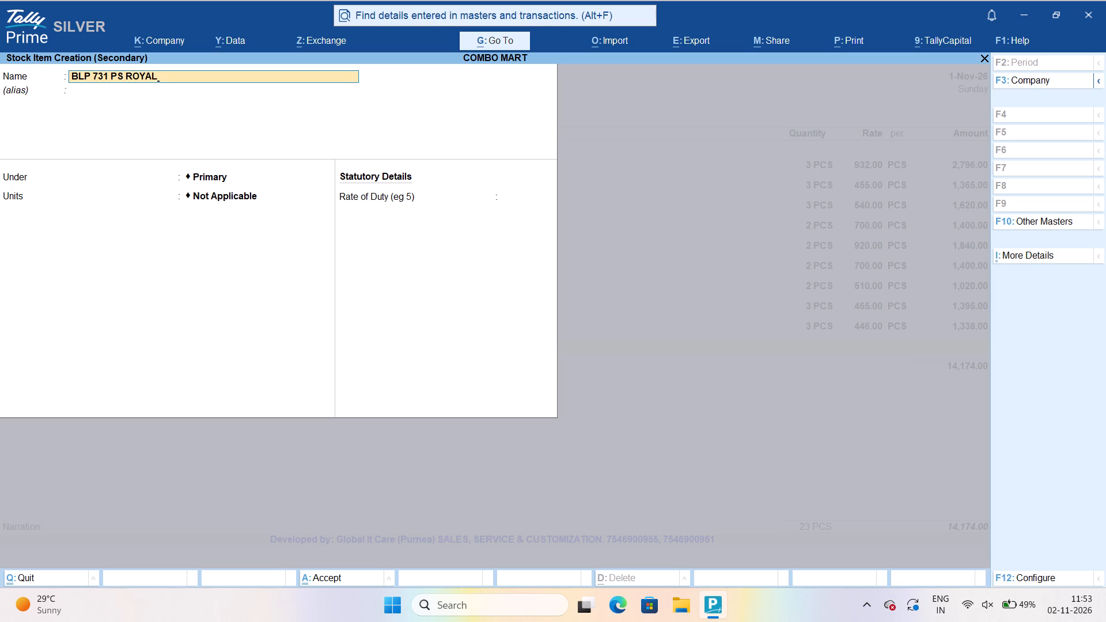
key(Return)
key(Return)
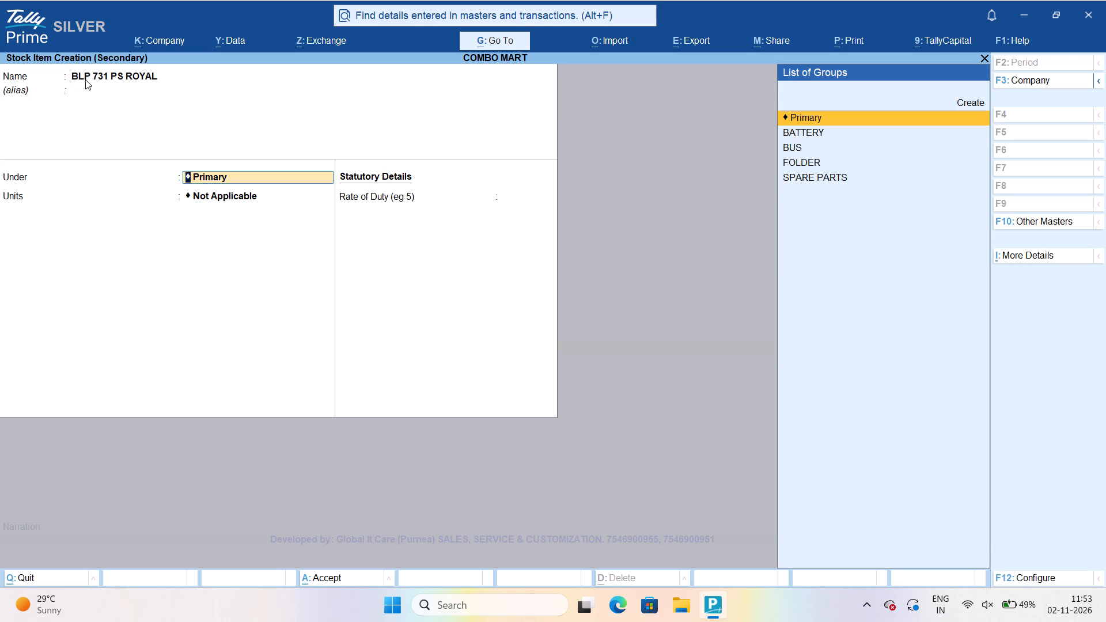
Place BLP 731 PS ROYAL under the BATTERY group with PCS as its unit and enable standard rates.
key(Down)
key(Return)
key(Return)
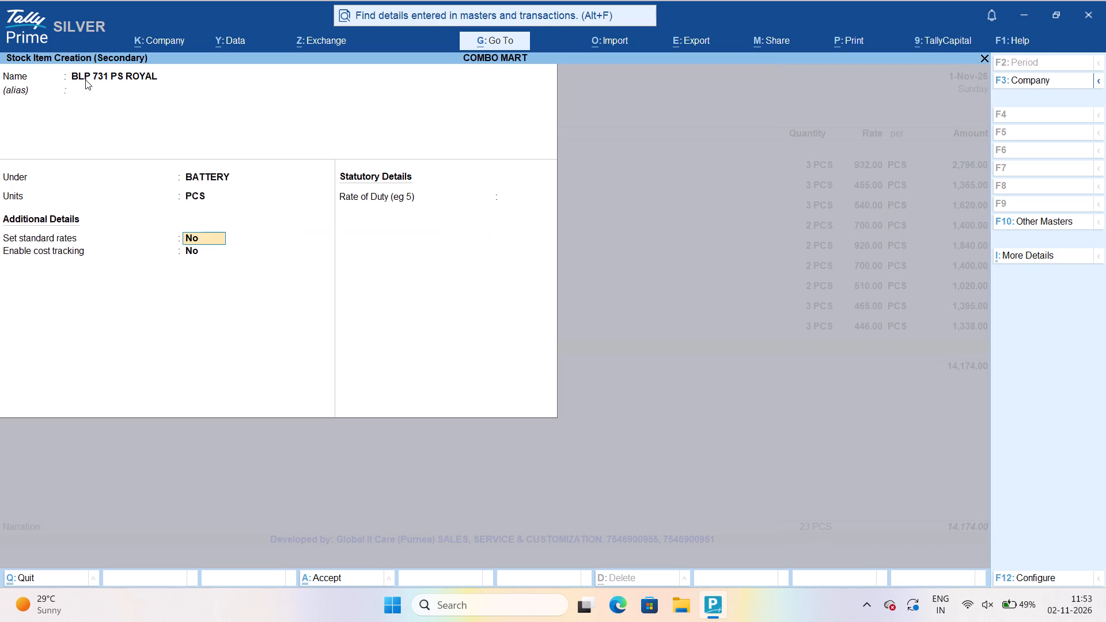
text(YES)
key(Return)
Set the standard cost of BLP 731 PS ROYAL to 475 per PCS, applicable from 1-Nov-26.
text(1-11)
key(Return)
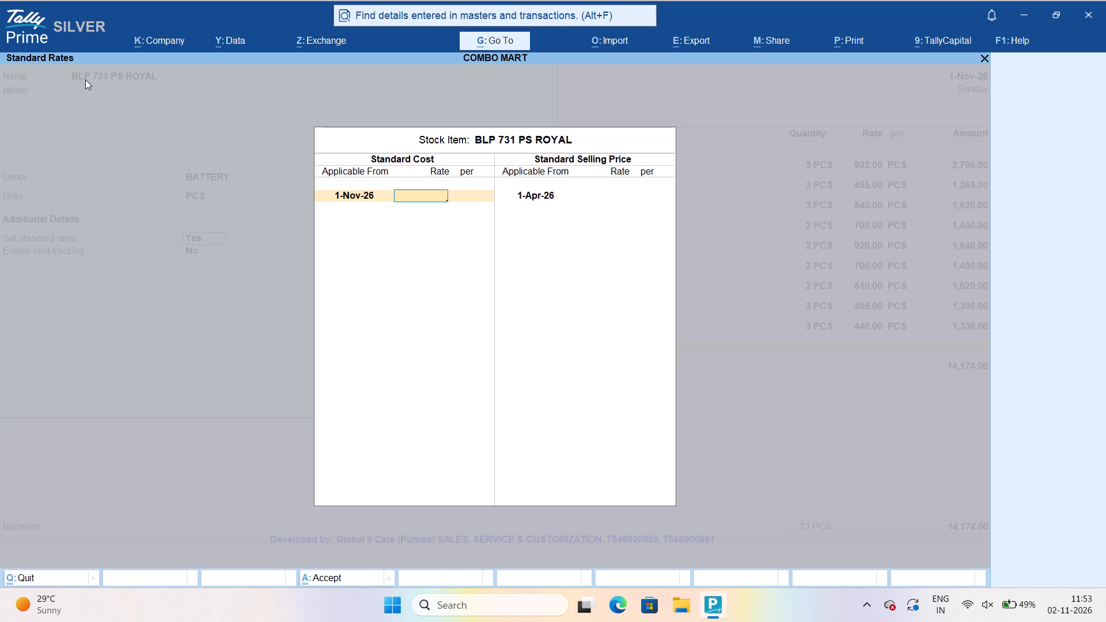
text(475)
key(Return)
key(Return)
key(Return)
Set the standard selling price of BLP 731 PS ROYAL to 495 per PCS, applicable from 1-Nov-26, and save the stock item.
text(1-11)
key(Return)
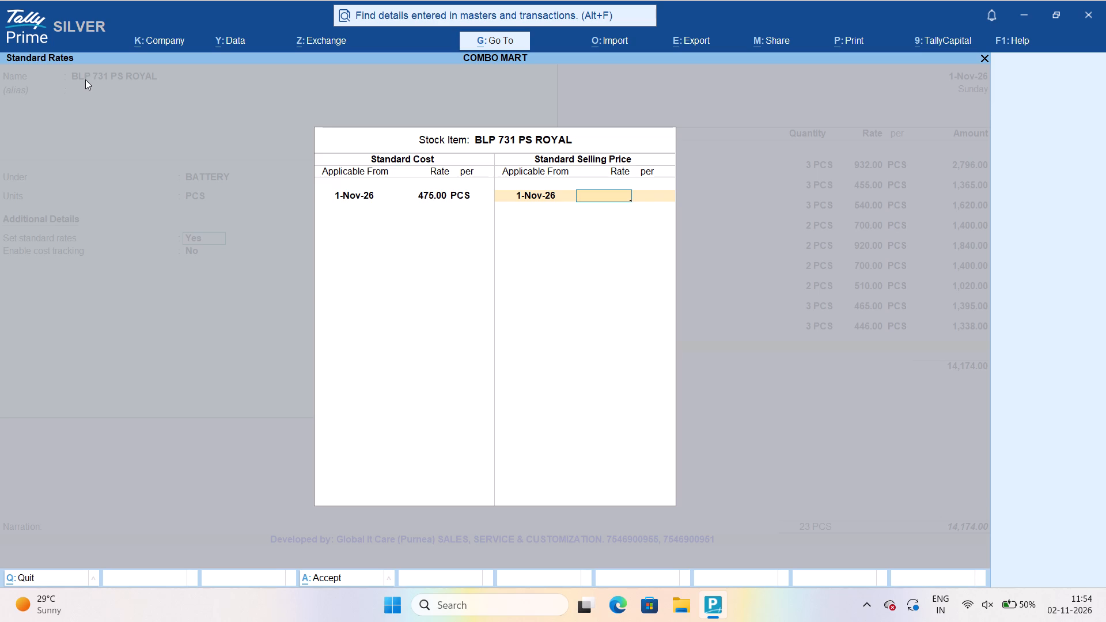
text(495)
key(Return)
key(Return)
key(Return)
key(Return)
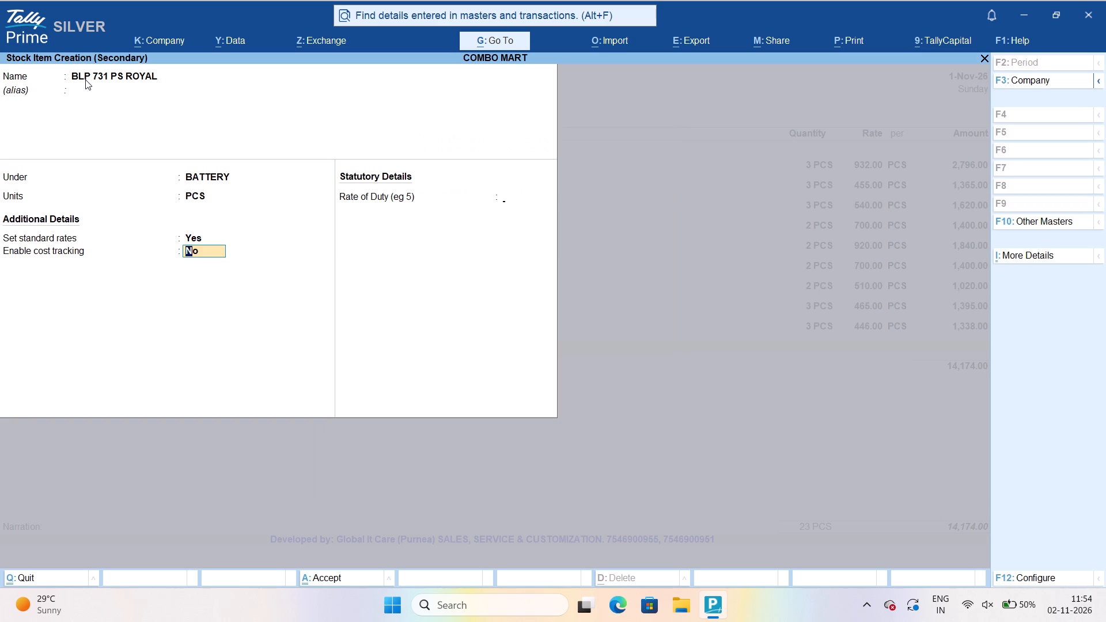
key(Return)
key(Return)
Enter a quantity of 1 PCS for BLP 731 PS ROYAL at its standard rate, without a description, and complete its item line.
key(Return)
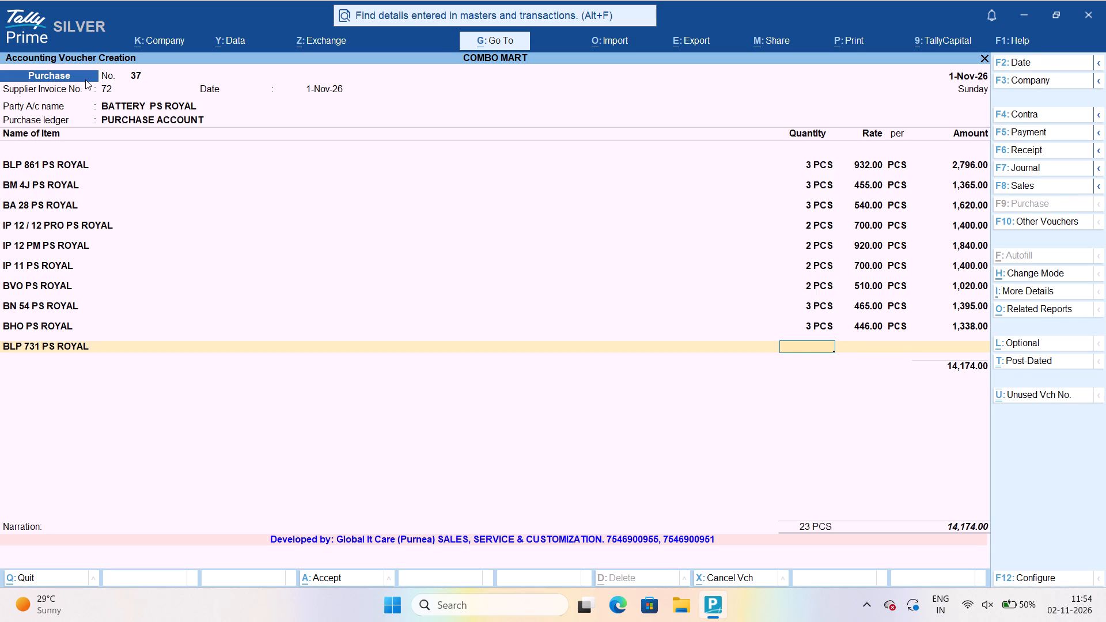
key(1)
key(Return)
key(Return)
key(Return)
key(Return)
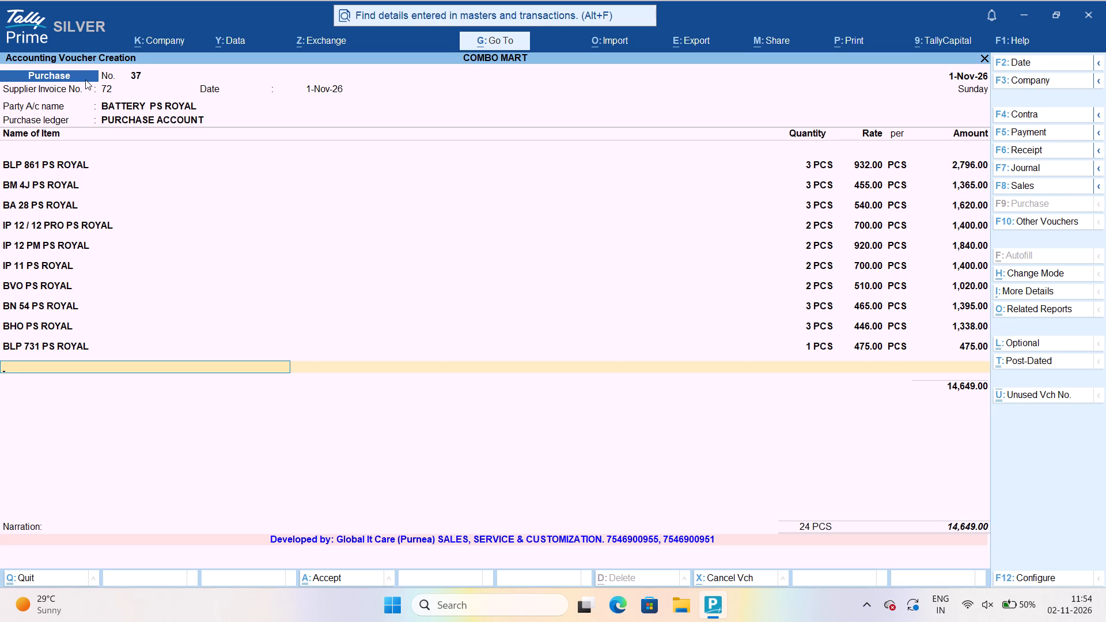
Start a new stock item from the eleventh item line and name it IP 15 PS ROYAL, without an alias.
text(IP)
key(space)
text(15)
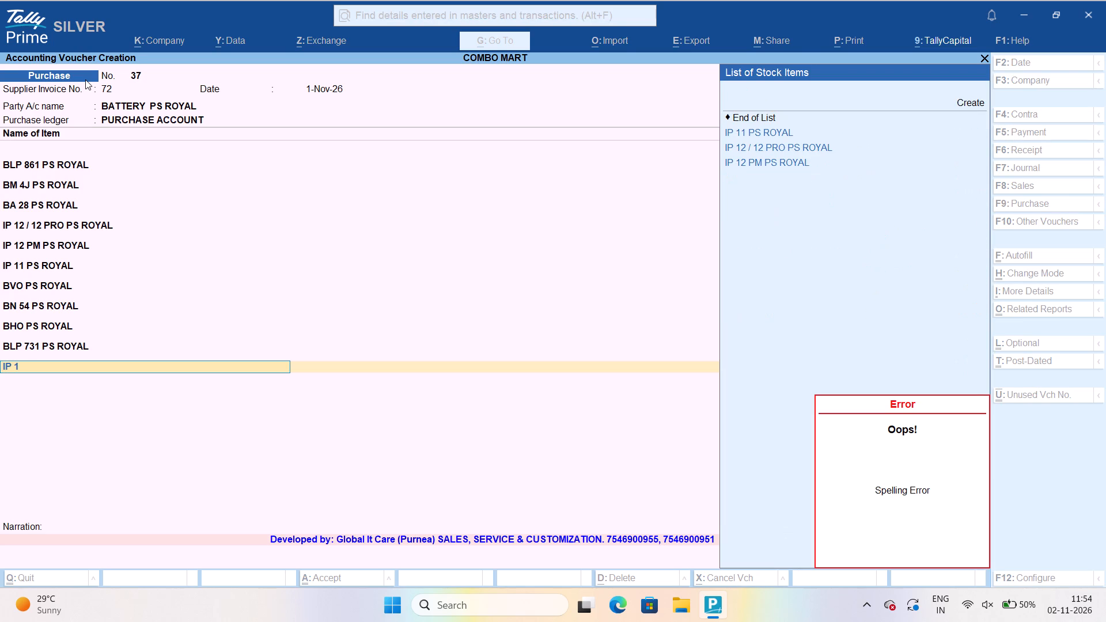
key(Up)
key(Up)
key(Up)
key(Up)
key(Up)
key(Return)
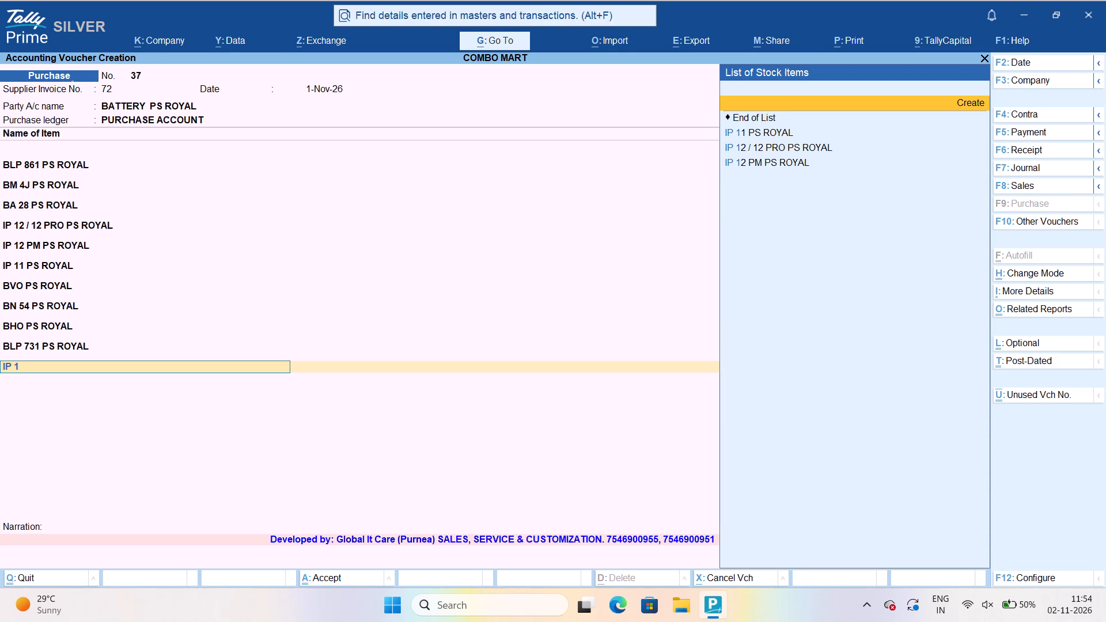
key(i)
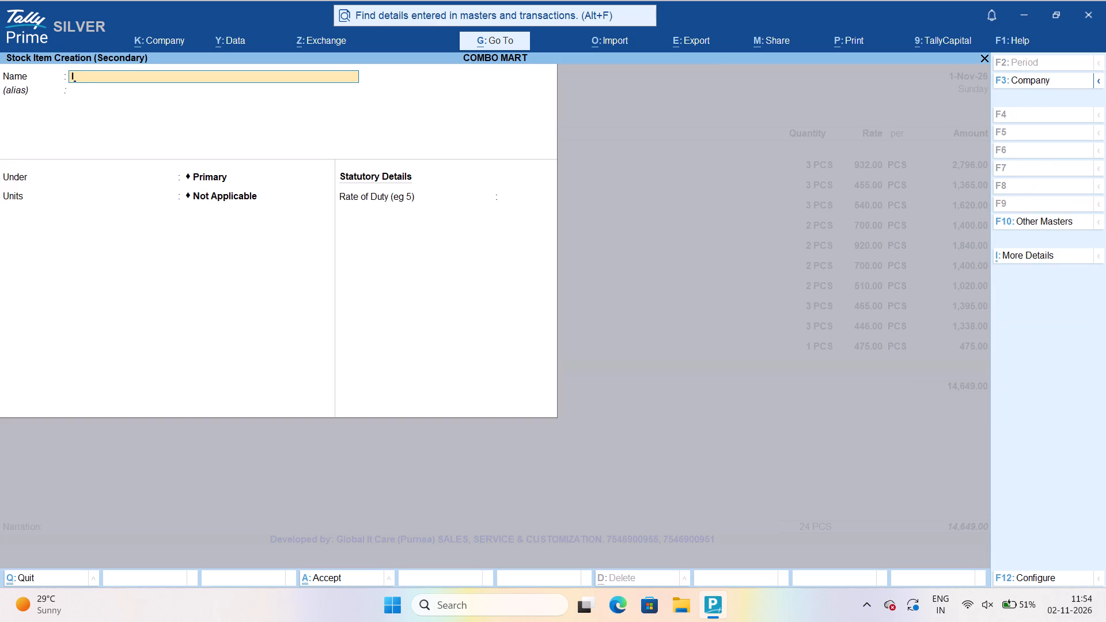
text(P)
key(space)
text(15)
key(space)
text(PS ROYAL)
key(Return)
key(Return)
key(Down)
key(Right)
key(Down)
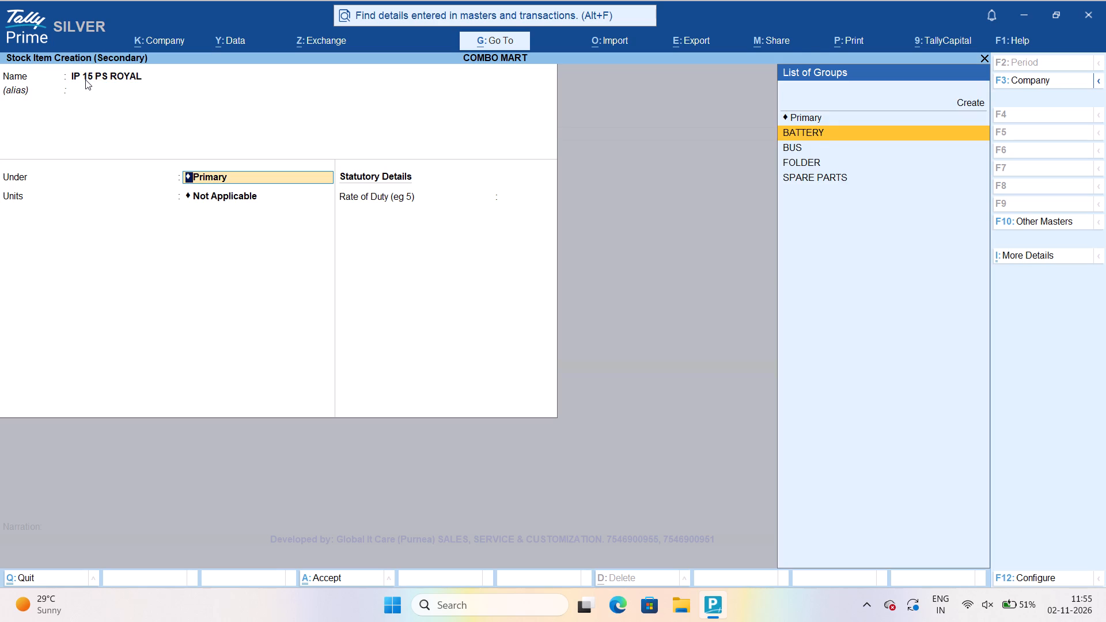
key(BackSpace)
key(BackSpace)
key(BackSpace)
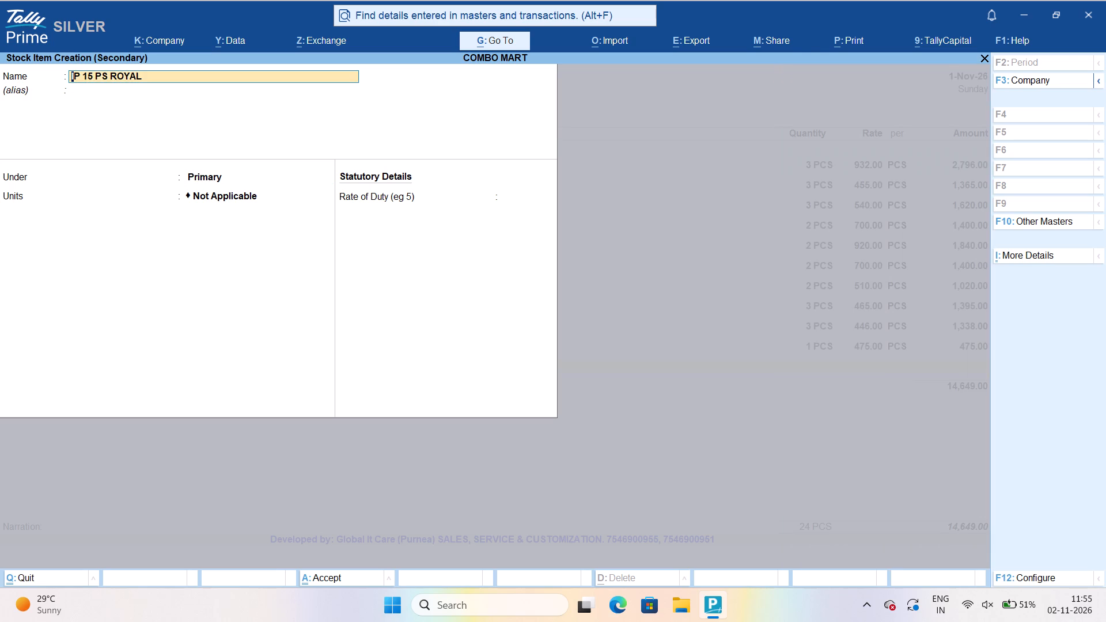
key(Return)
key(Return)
Place IP 15 PS ROYAL under the BATTERY group with PCS as its unit and enable standard rates.
key(Down)
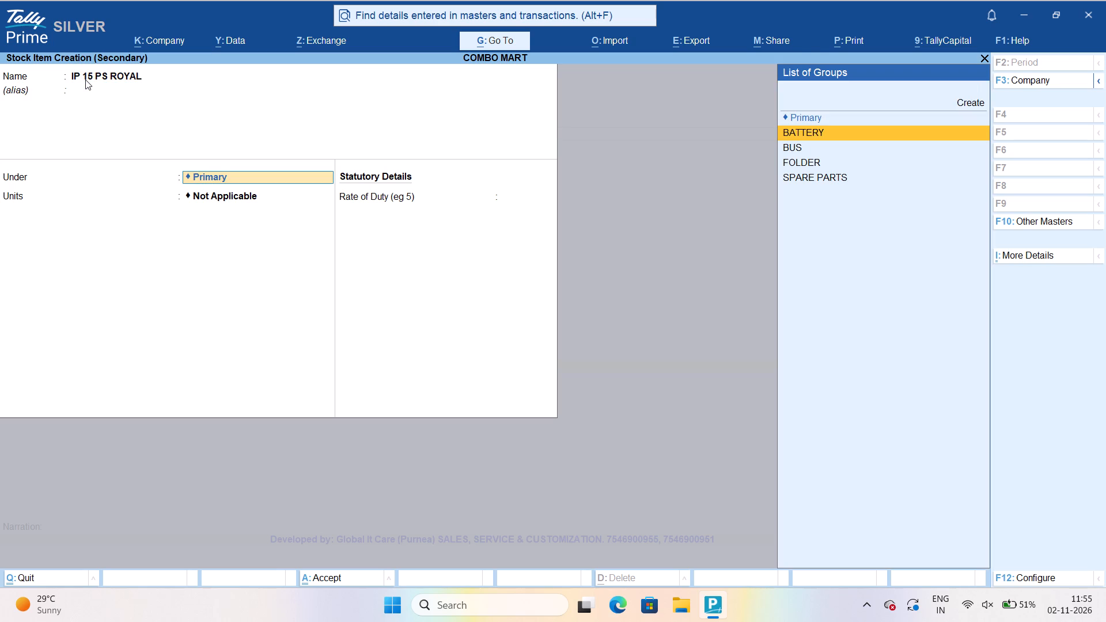
key(Return)
key(Return)
text(YES)
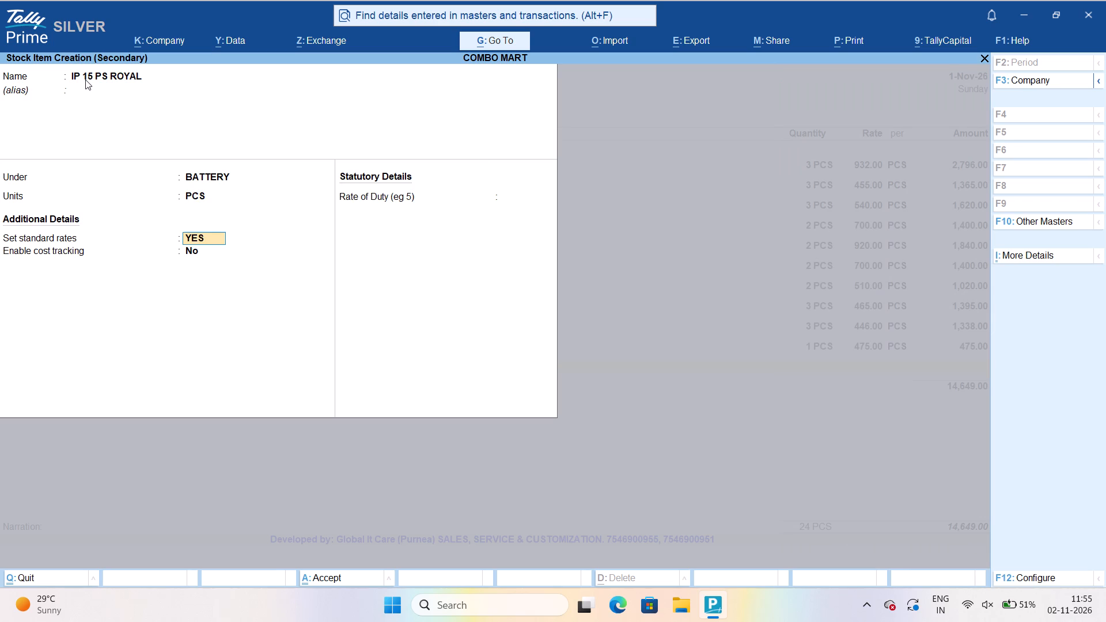
key(Return)
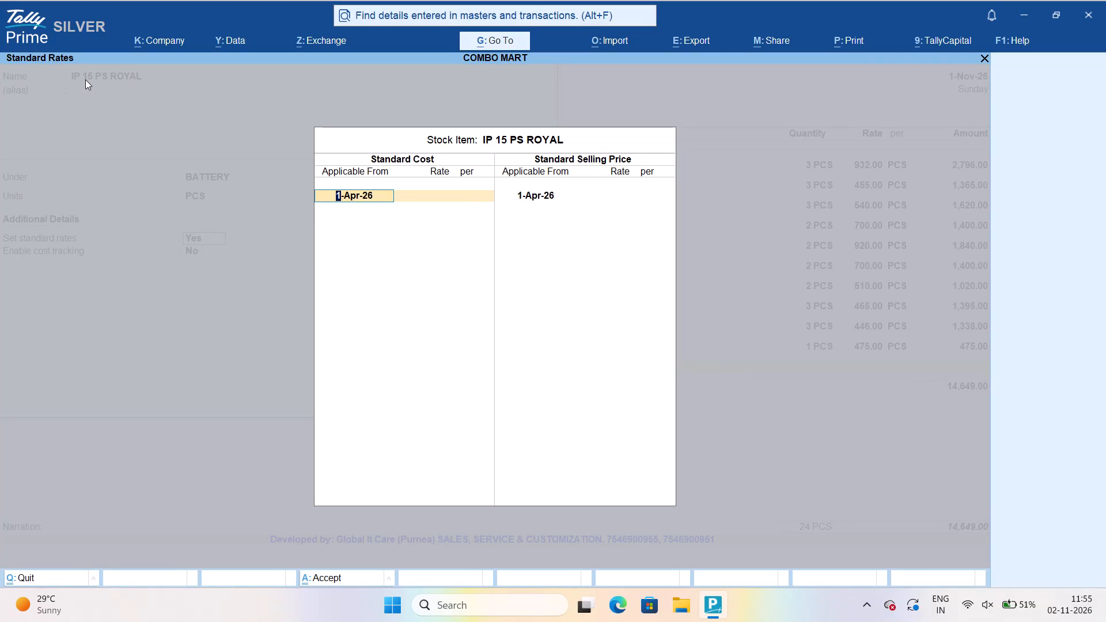
Set the standard cost of IP 15 PS ROYAL to 765 per PCS, applicable from 1-Nov-26.
text(1-)
text(11)
key(Return)
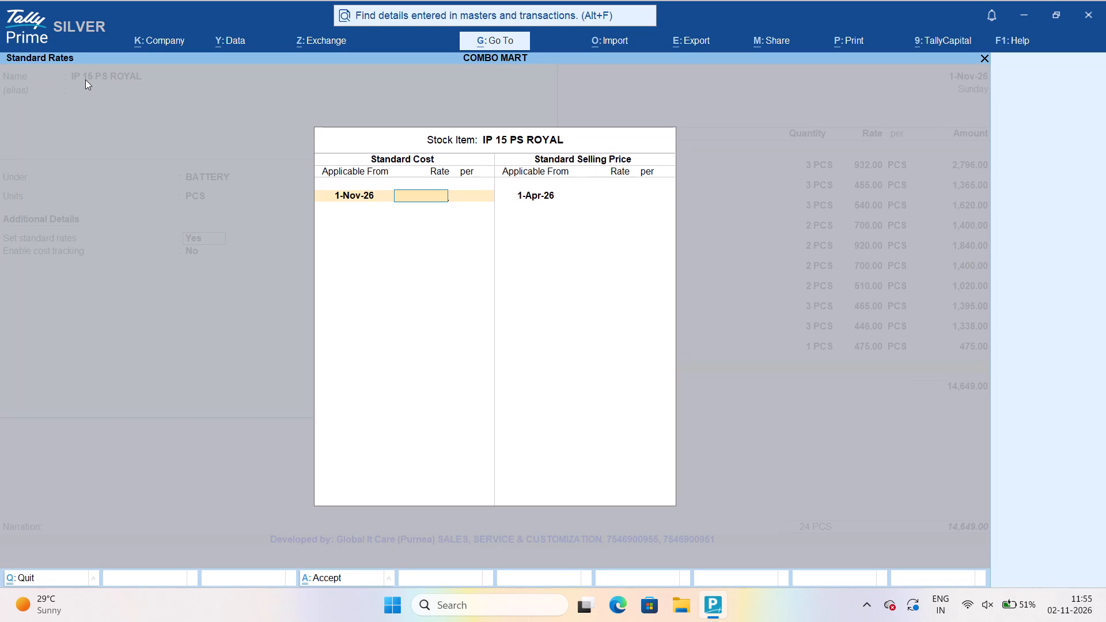
text(765)
key(Return)
key(Return)
key(Return)
Set the standard selling price of IP 15 PS ROYAL to 785 per PCS, applicable from 1-Nov-26, and save the stock item.
text(1-11)
key(Return)
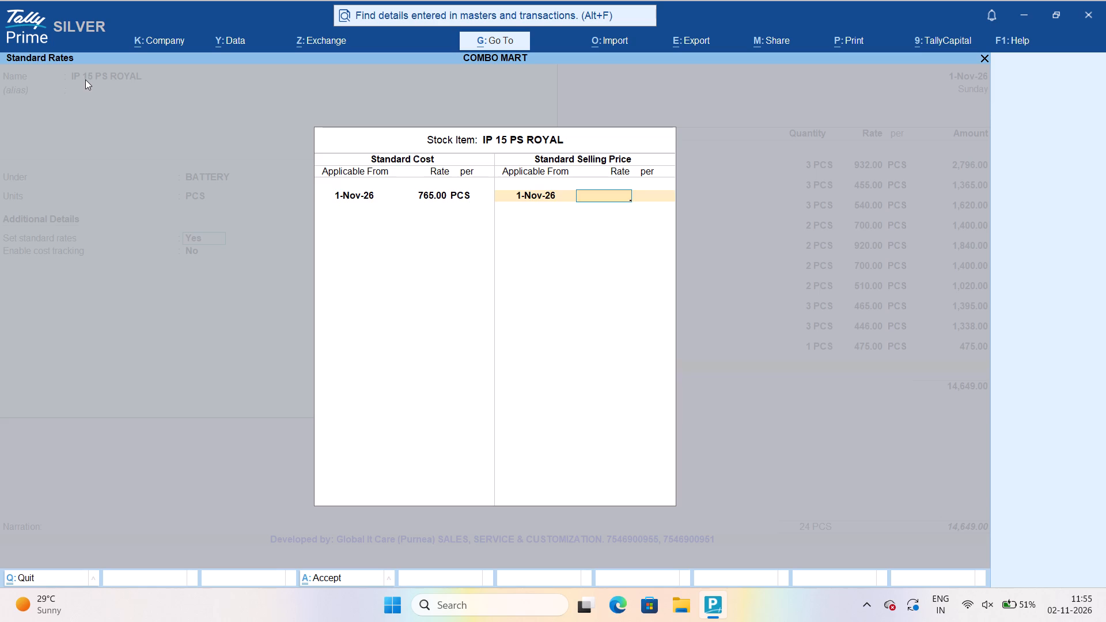
text(785)
key(Return)
key(Return)
key(Return)
key(Return)
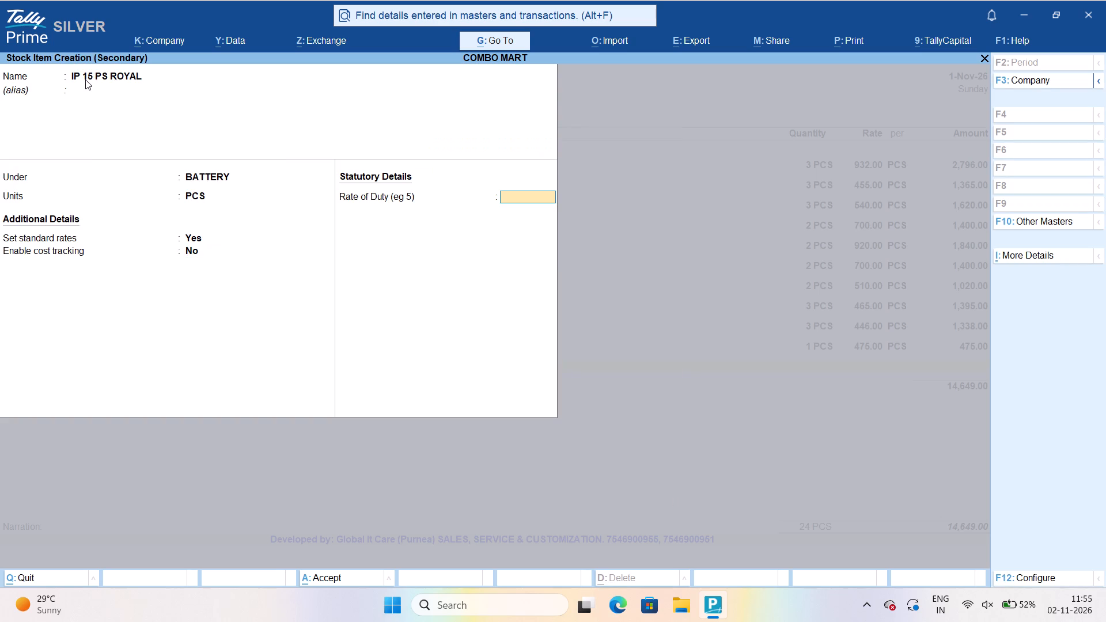
key(Return)
key(Return)
key(Return)
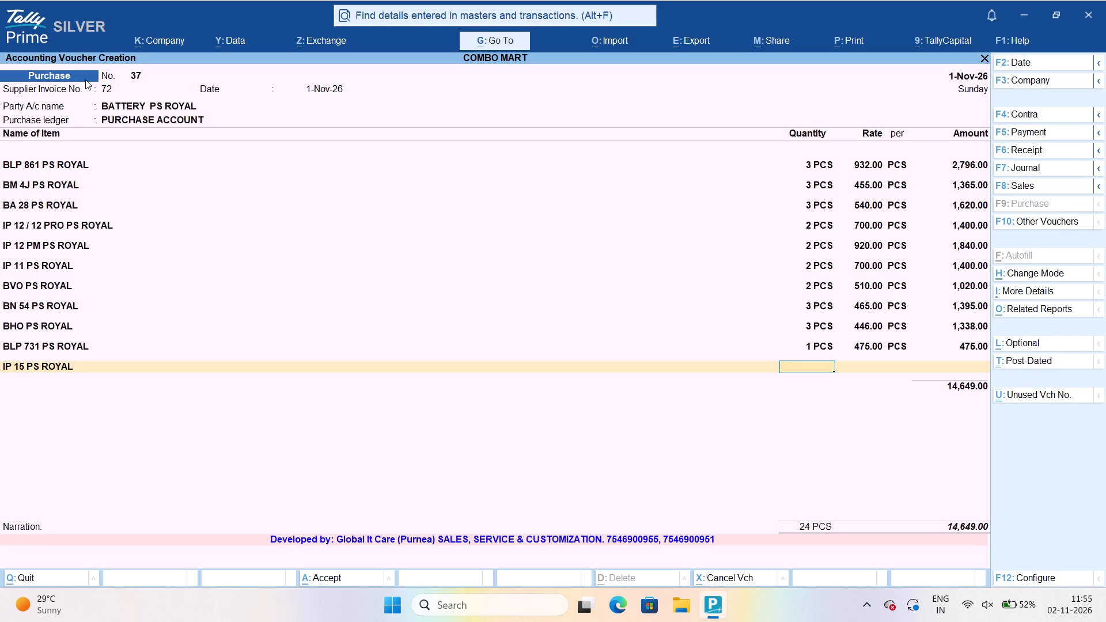
Enter a quantity of 2 PCS for IP 15 PS ROYAL at its standard rate and complete its item line.
key(2)
key(Return)
key(Return)
key(Return)
key(Return)
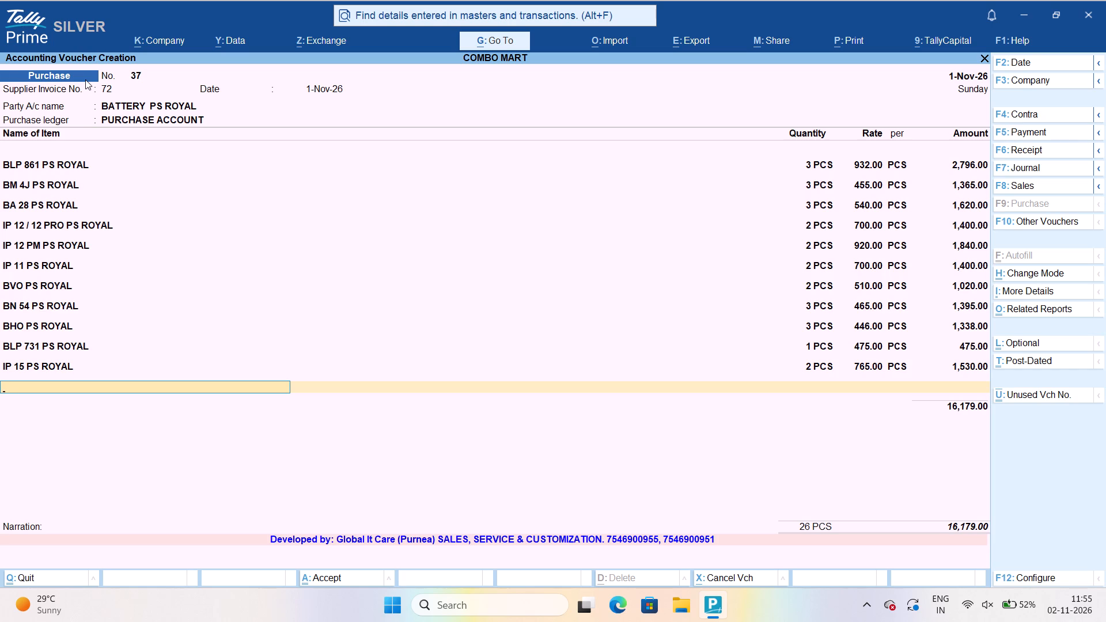
Start a new stock item from the twelfth item line and name it IP 14 PM PS ROYAL, without an alias.
text(IP 14)
key(space)
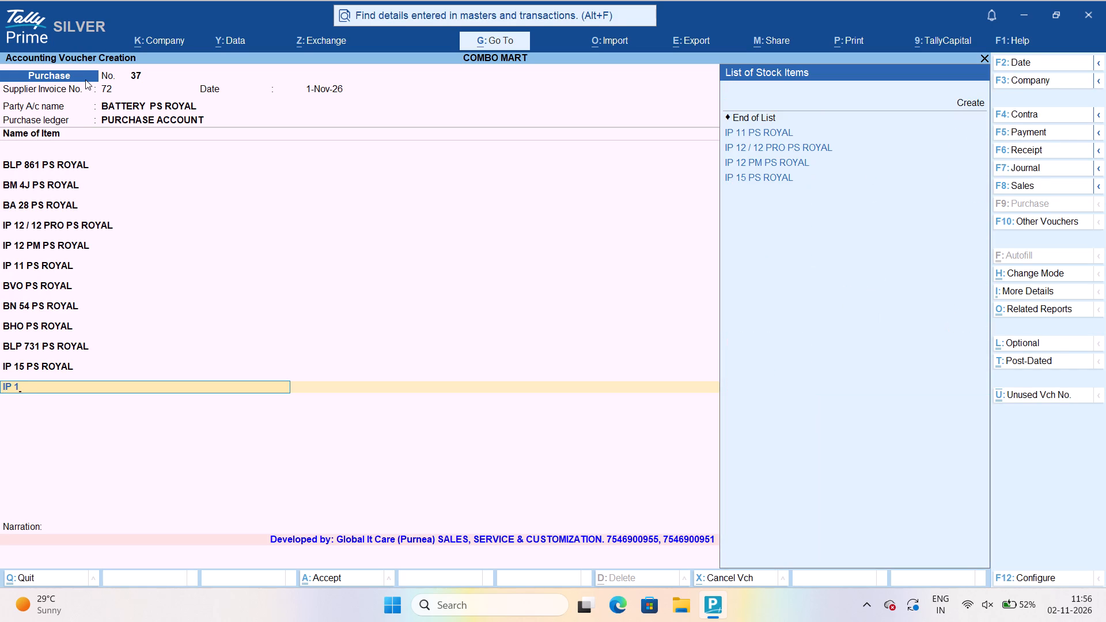
key(Up)
key(Up)
key(Up)
key(Up)
key(Up)
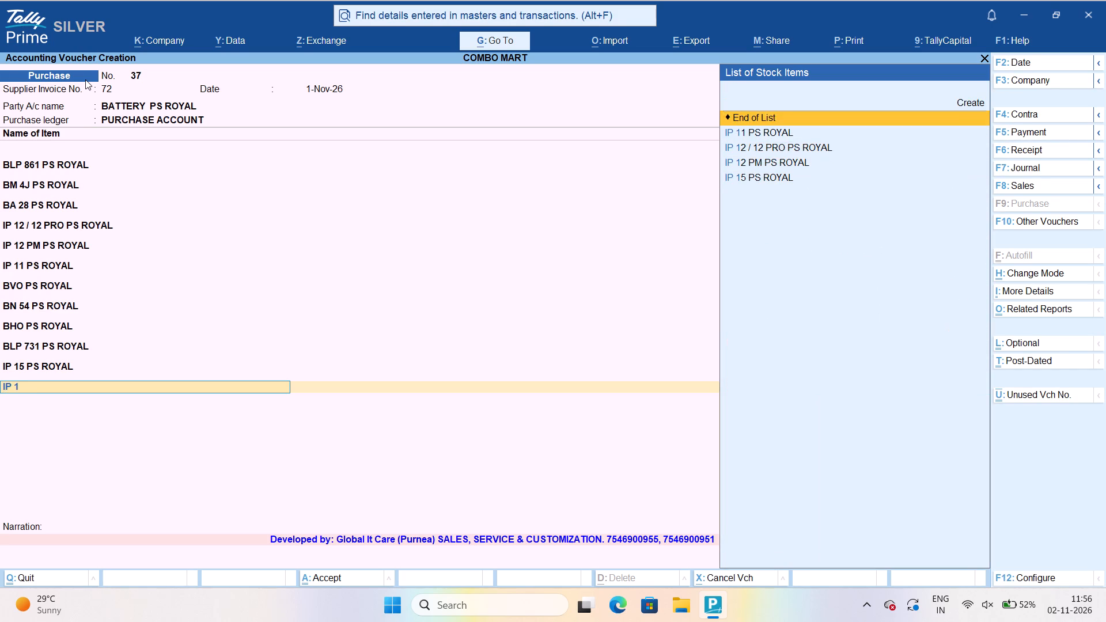
key(Up)
key(Return)
text(IP 14 PM PS ROYAL)
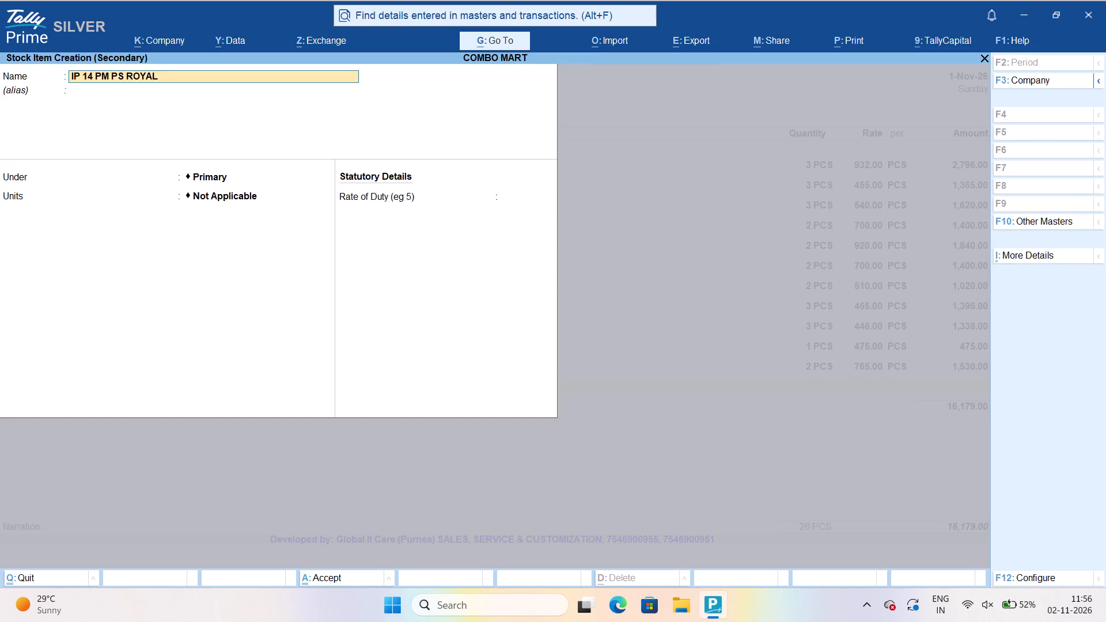
key(Return)
key(Return)
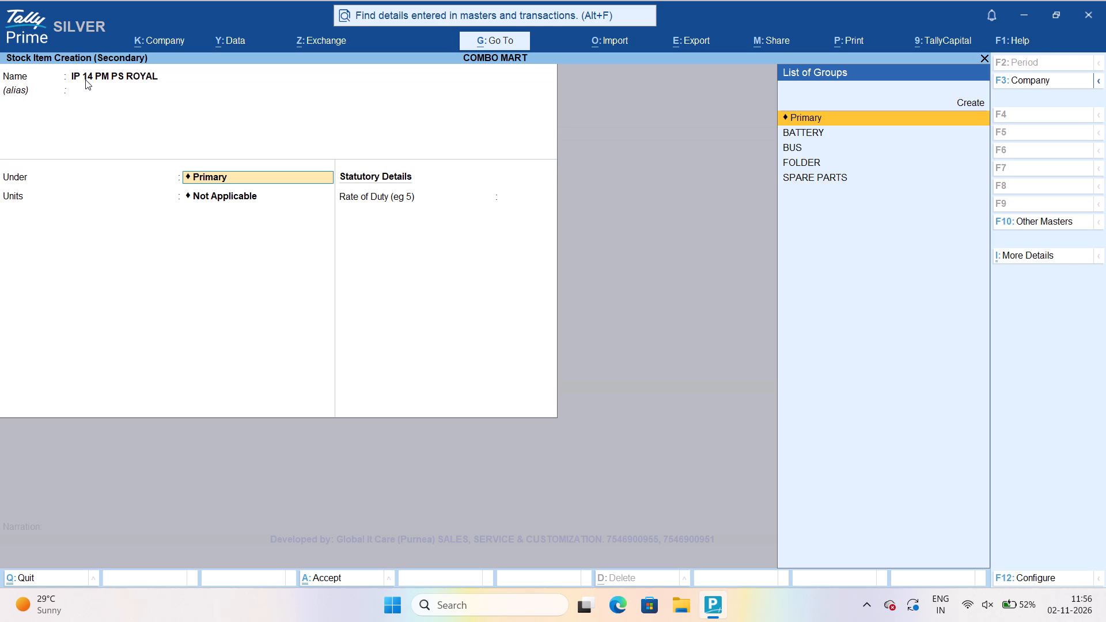
Place IP 14 PM PS ROYAL under the BATTERY group with PCS as its unit and enable standard rates.
key(Down)
key(Return)
key(Return)
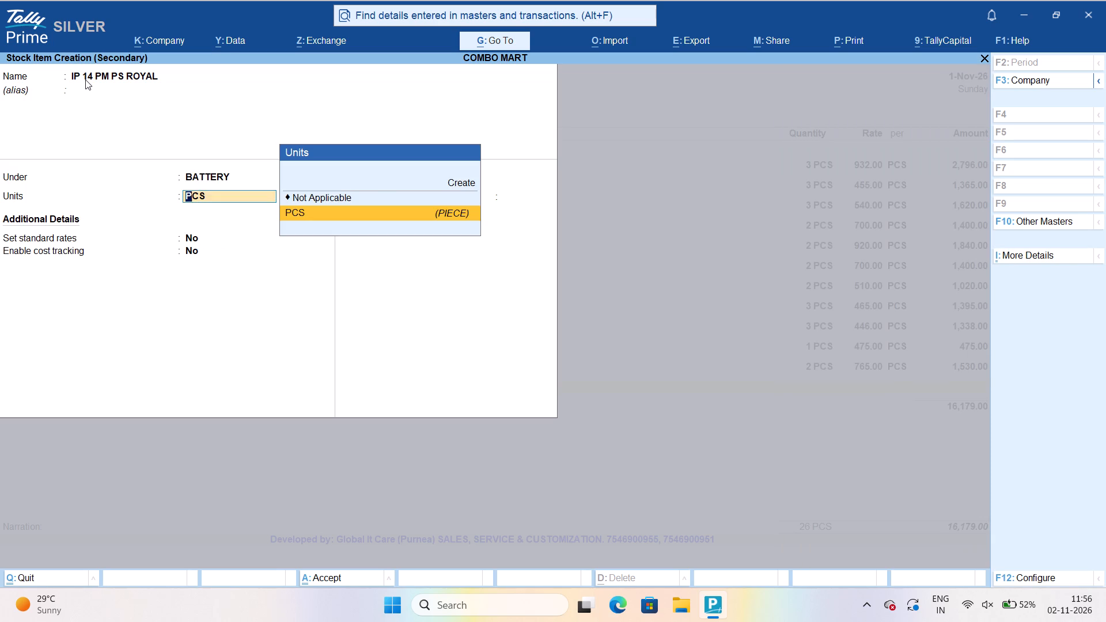
text(YESZ)
key(Return)
key(Return)
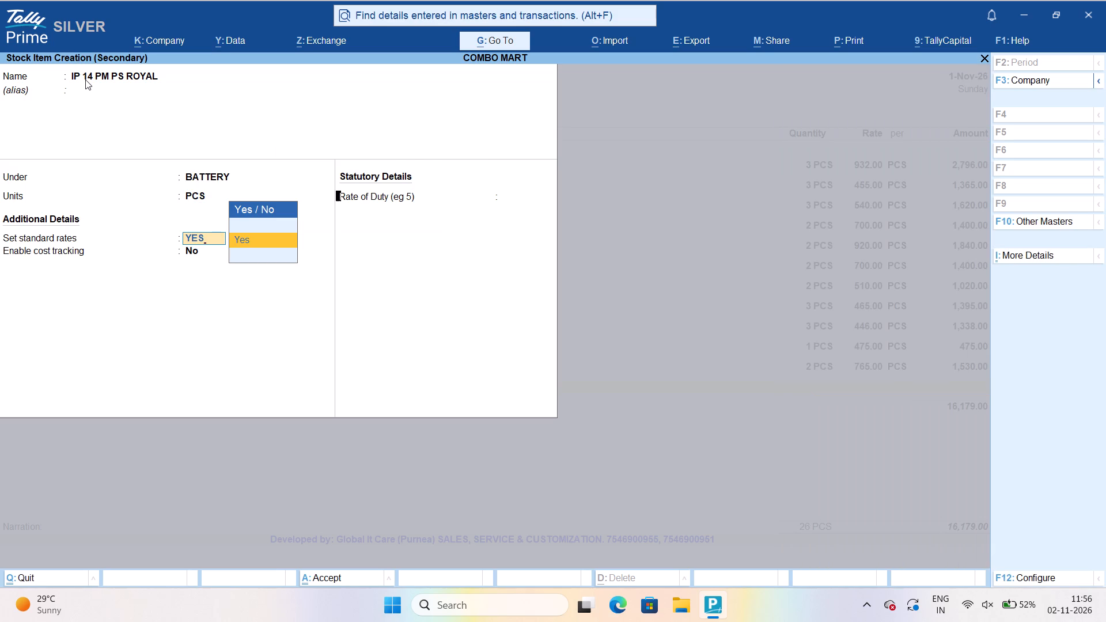
Set the standard cost of IP 14 PM PS ROYAL to 1070 per PCS, applicable from 1-Nov-26.
text(1-11)
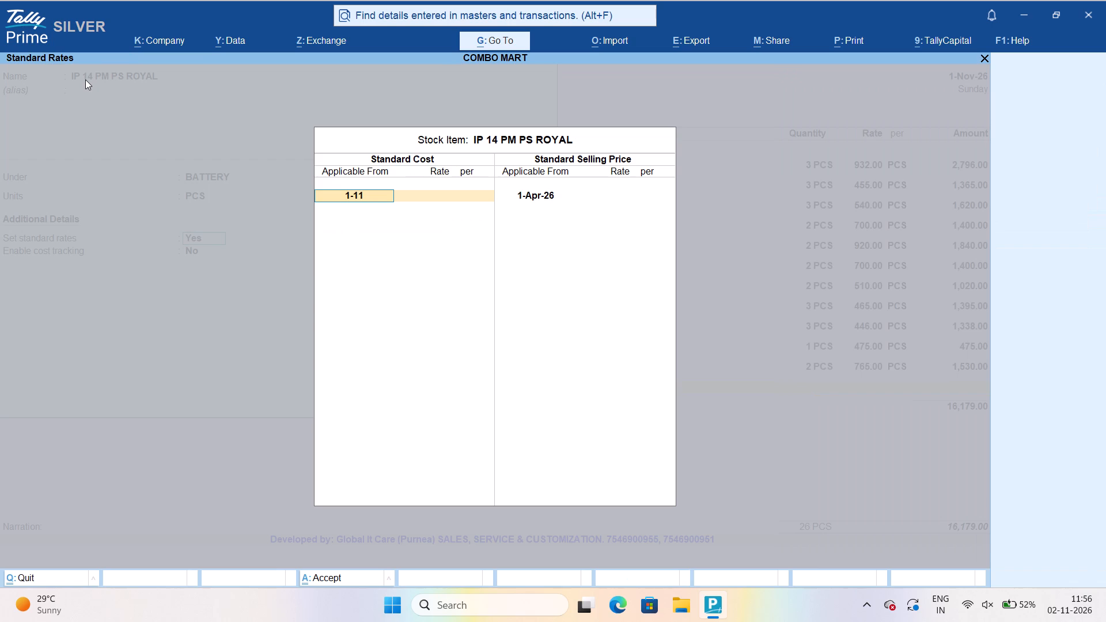
key(Return)
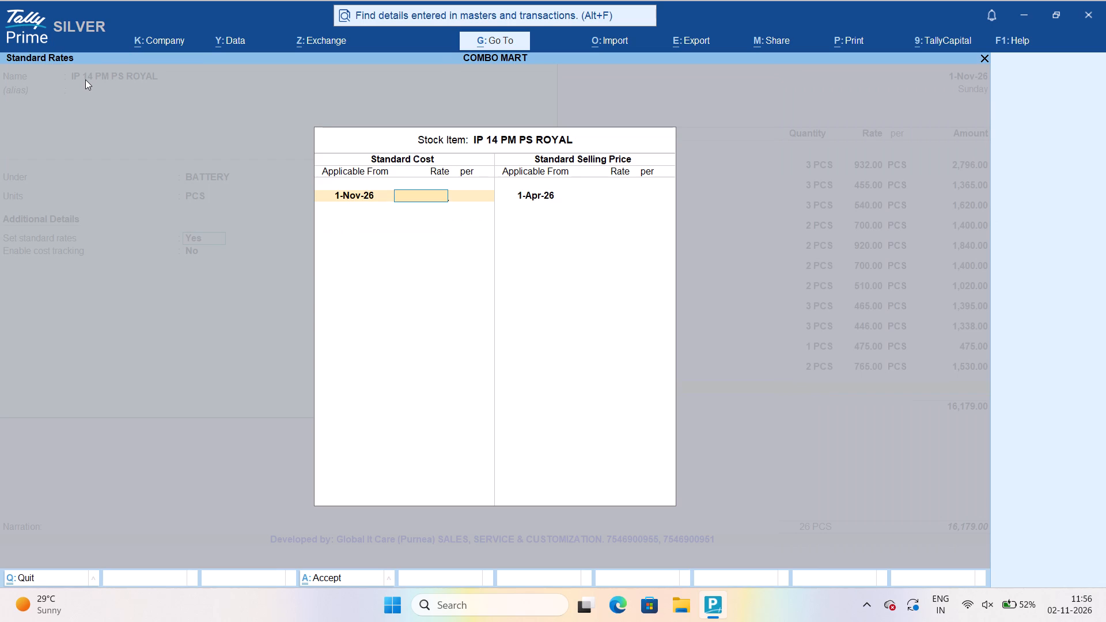
text(10)
text(70)
key(Return)
key(Return)
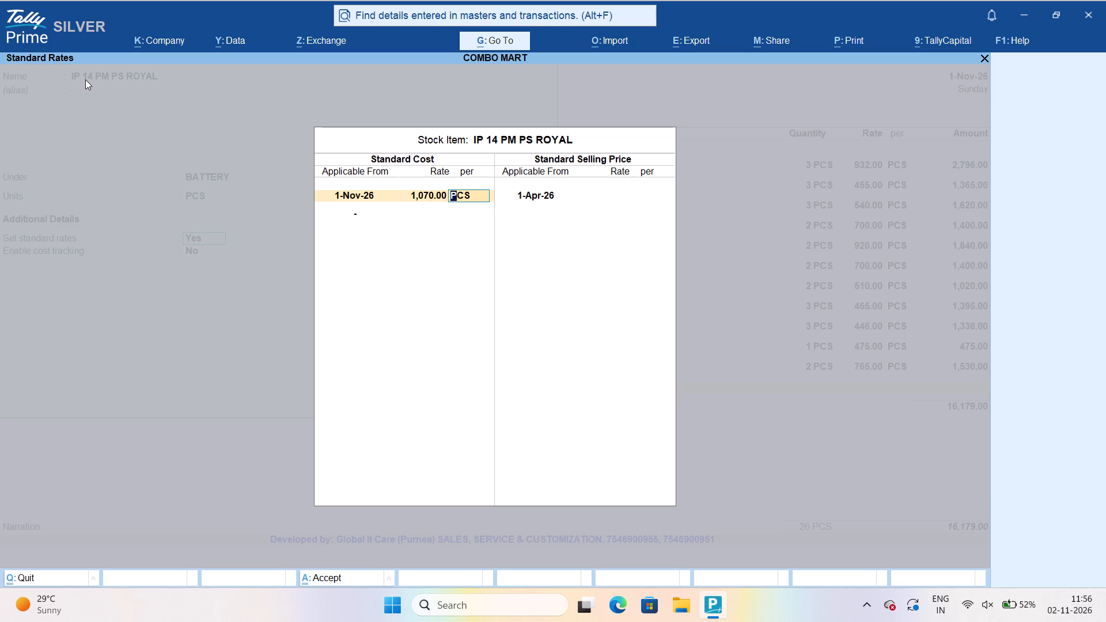
key(Return)
Set the standard selling price of IP 14 PM PS ROYAL to 1090 per PCS, applicable from 1-Nov-26, and save the stock item.
text(1-)
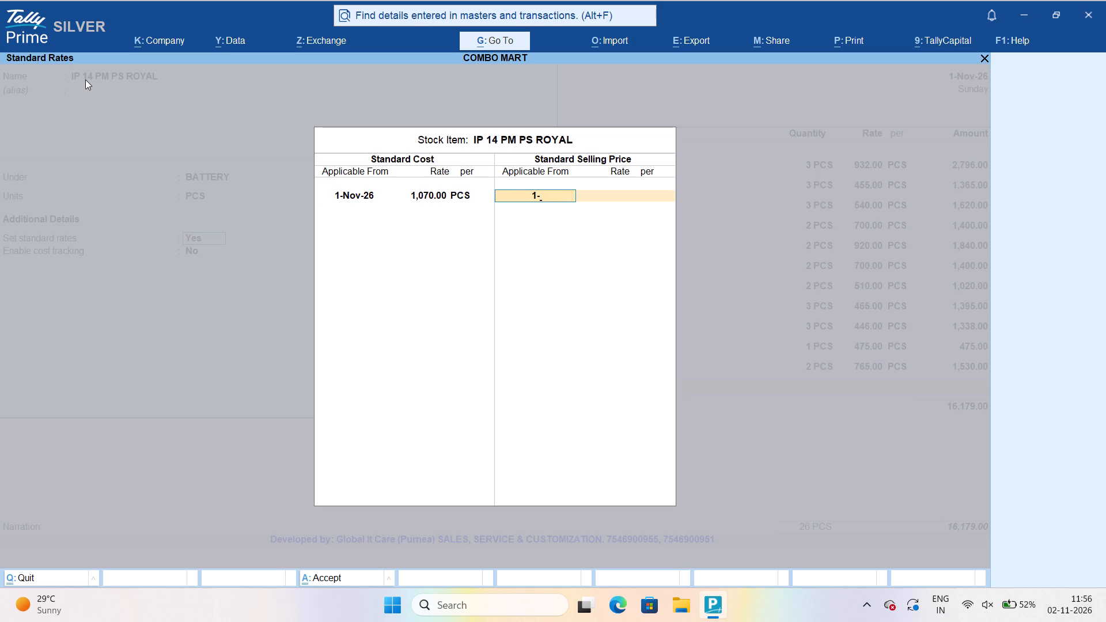
text(11)
key(Return)
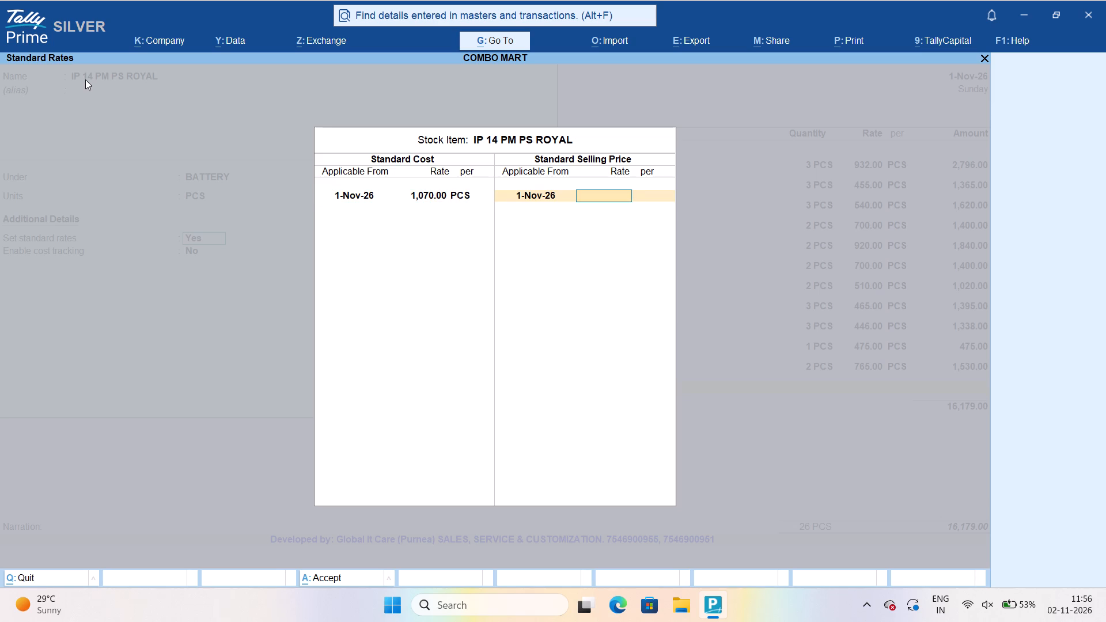
text(1090)
key(Return)
key(Return)
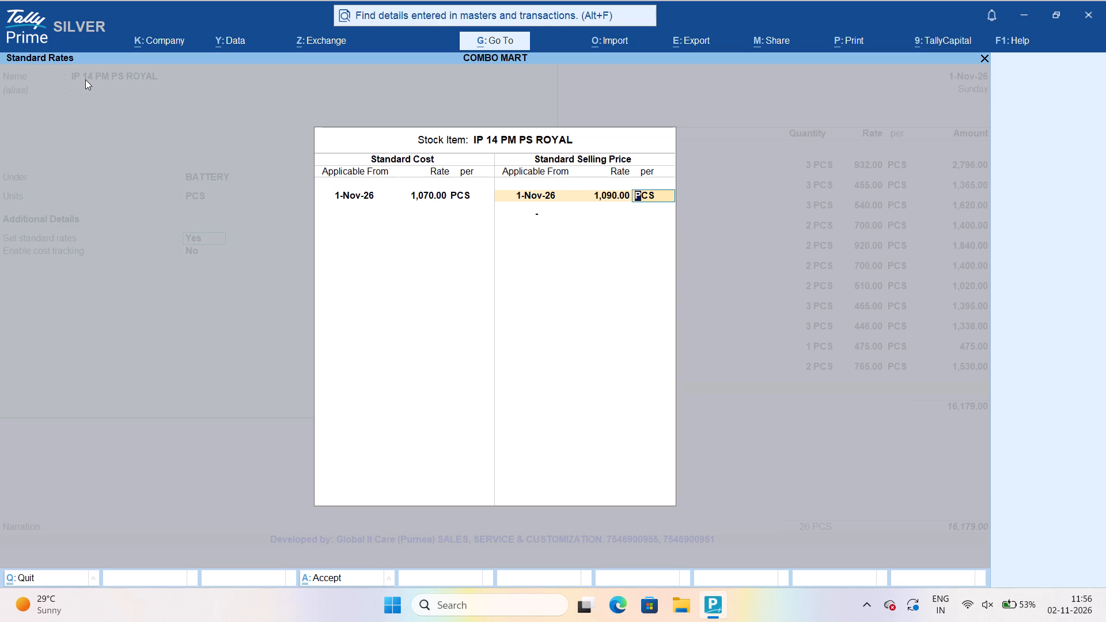
key(Return)
key(Return)
key(Return)
key(Return)
key(Return)
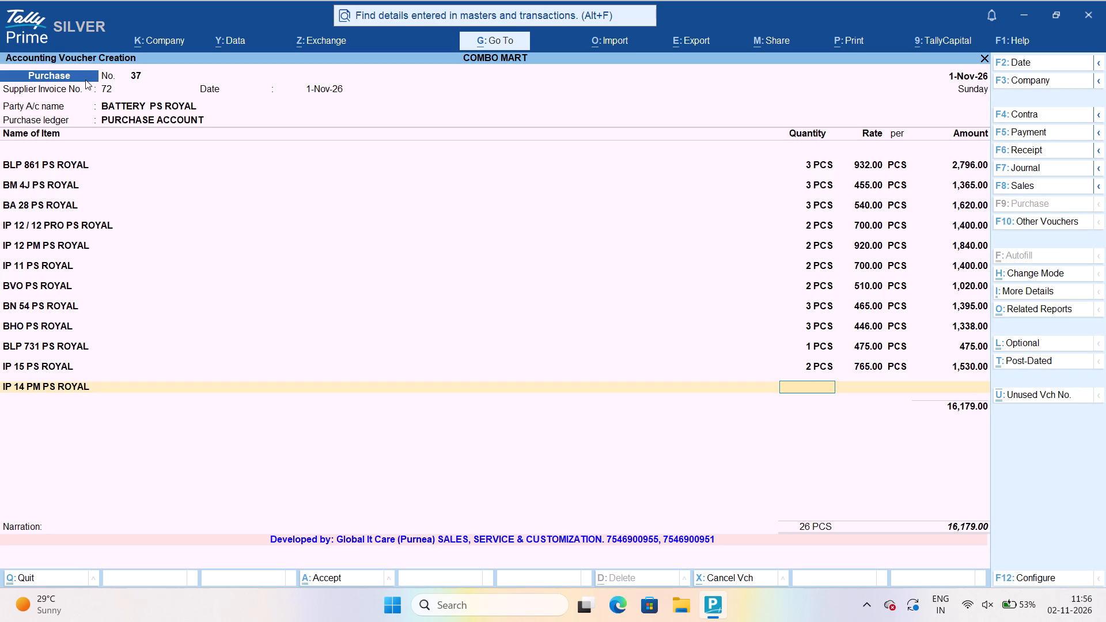
Enter a quantity of 2 PCS for IP 14 PM PS ROYAL at its standard rate and complete its item line.
key(2)
key(Return)
key(Return)
key(Return)
key(Return)
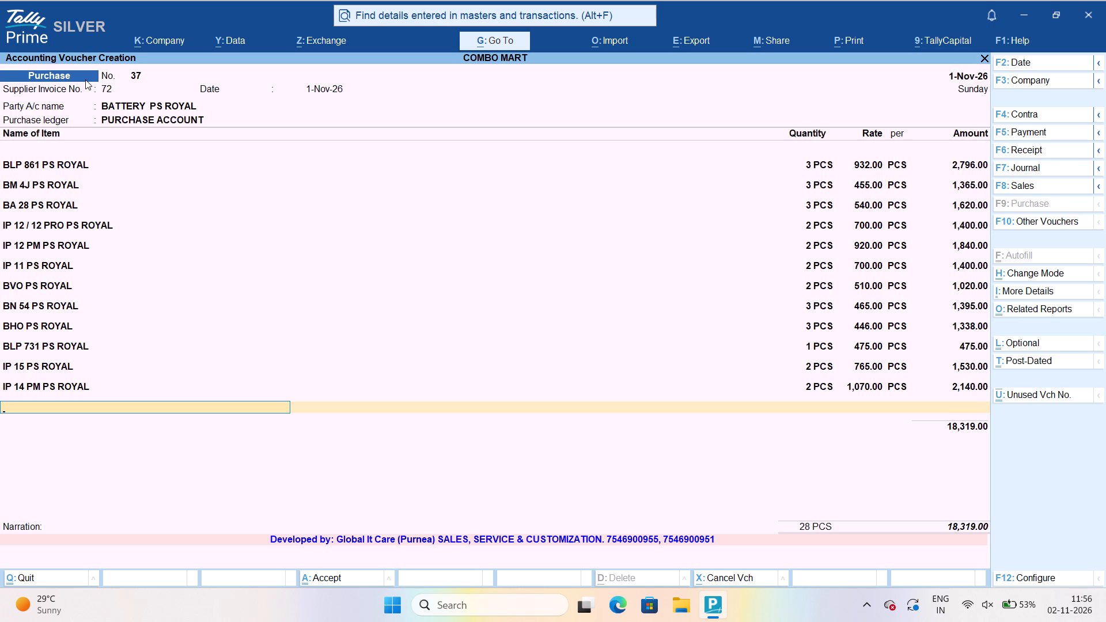
Start a new stock item from the thirteenth item line and name it IP 14 PLUS, without an alias.
key(1)
key(BackSpace)
text(IP)
key(space)
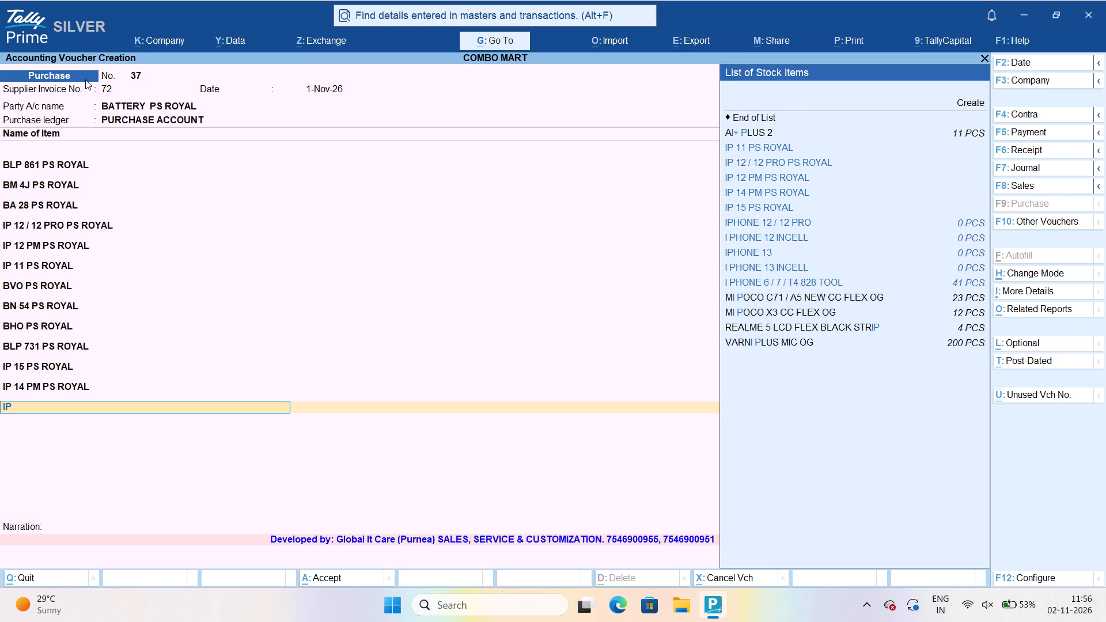
key(Down)
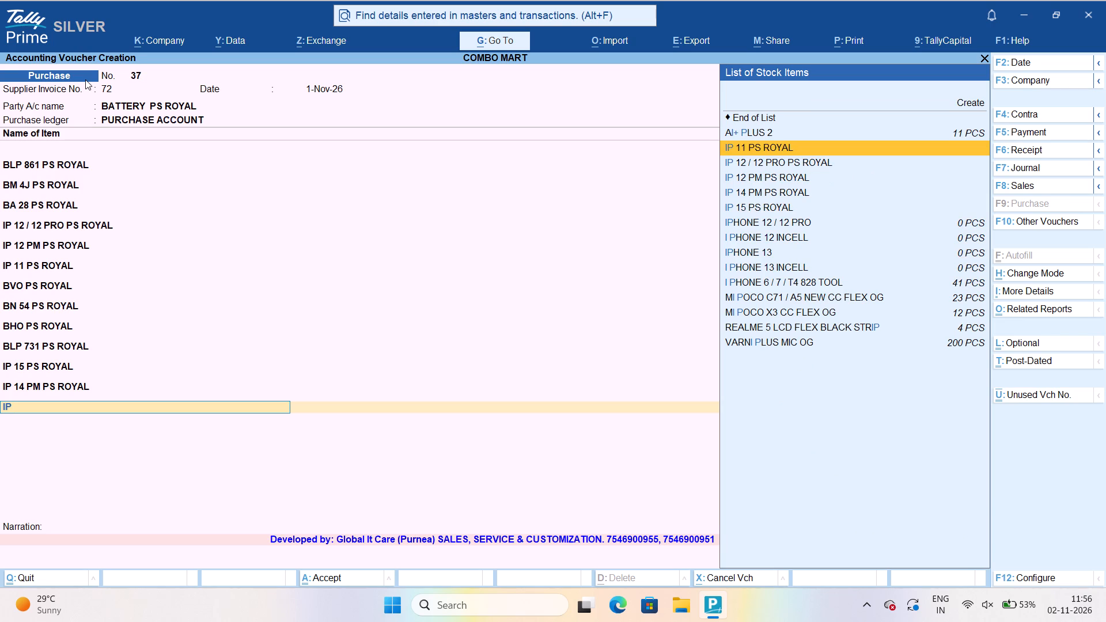
text(15)
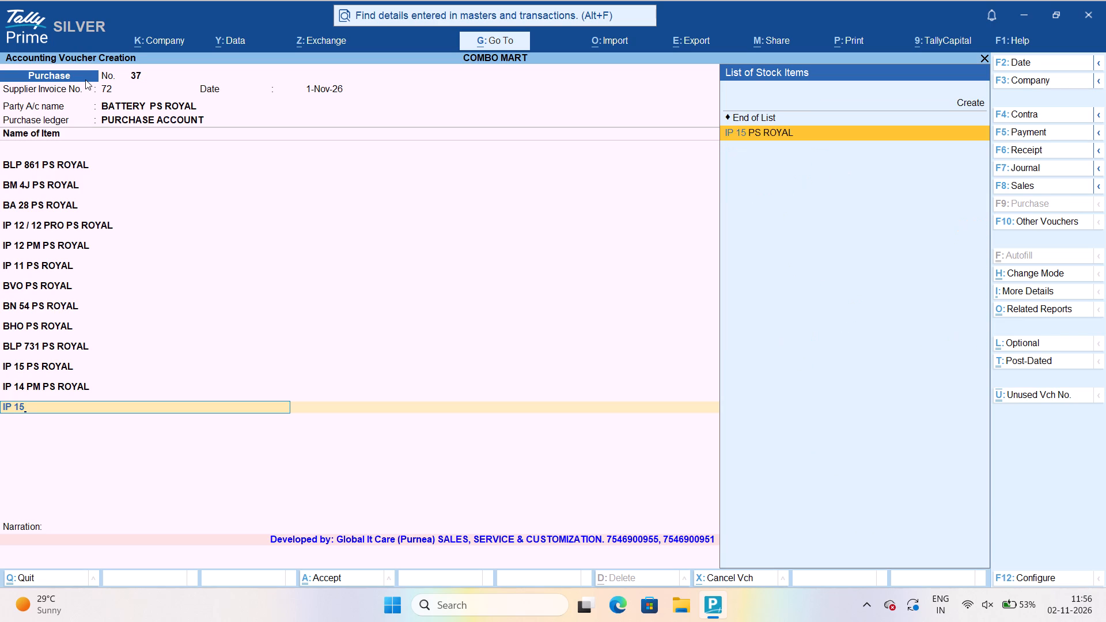
key(BackSpace)
key(4)
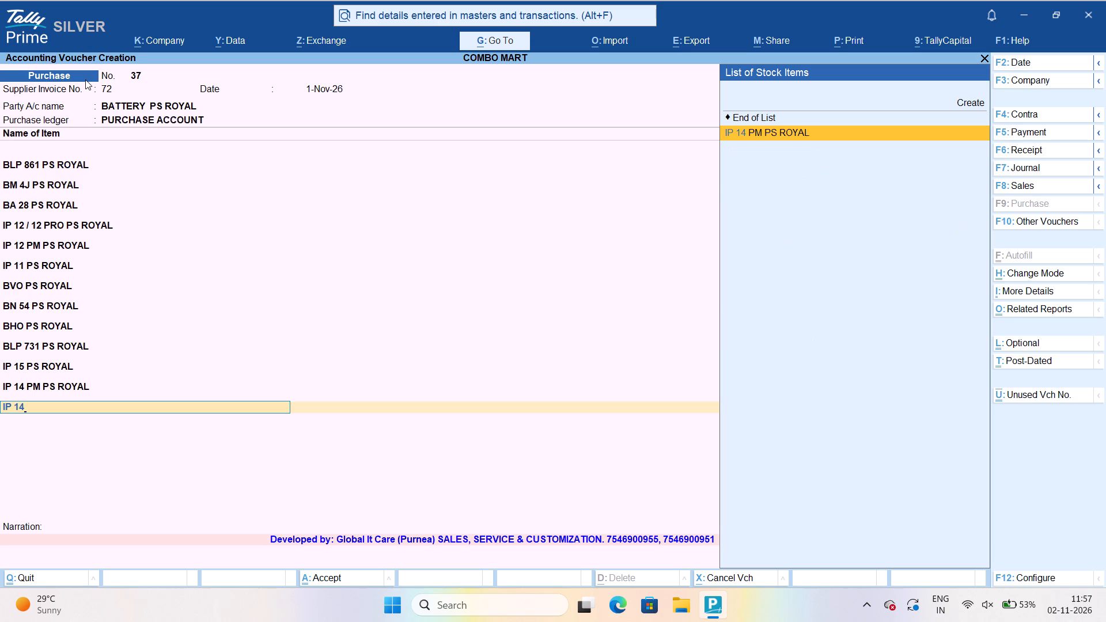
key(Up)
key(Up)
key(Return)
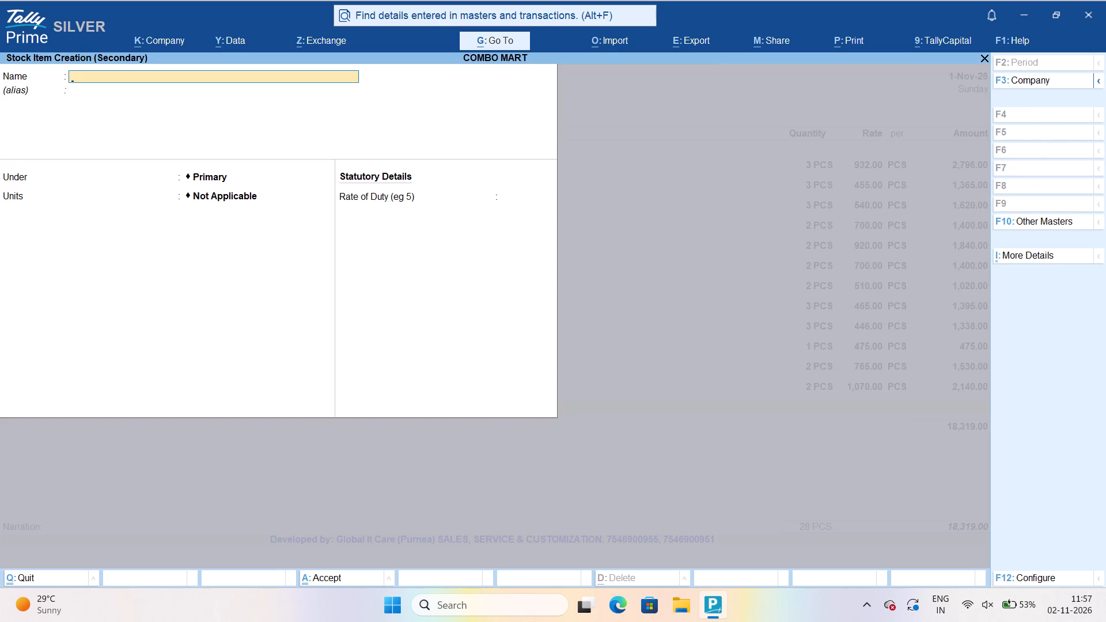
text(IP 14 PLUS)
key(Return)
key(Return)
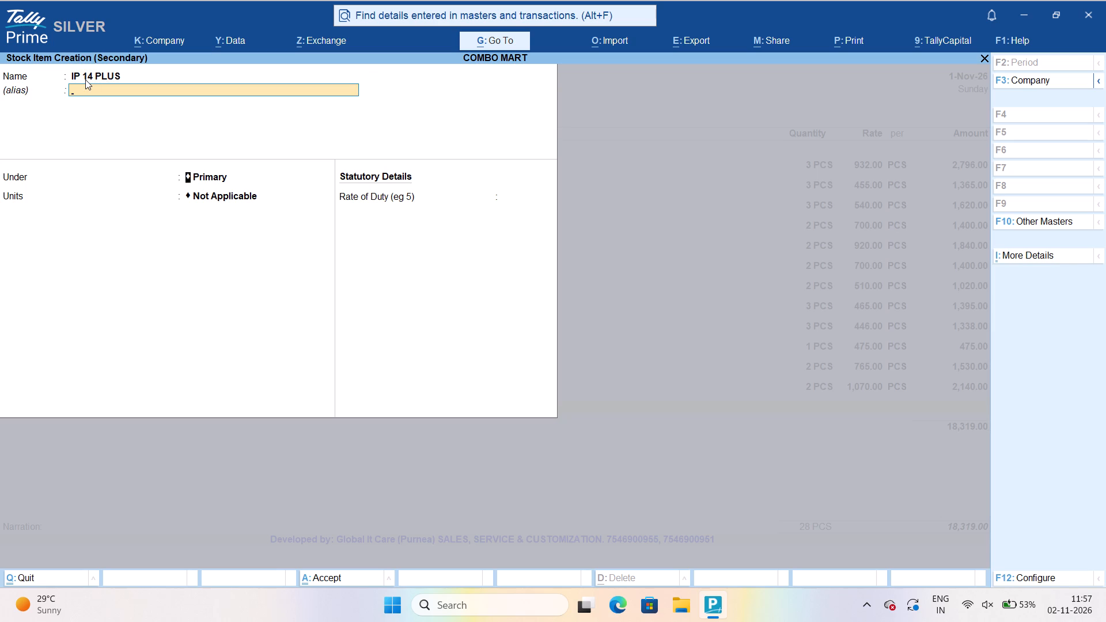
Place IP 14 PLUS under the BATTERY group with PCS as its unit and enable standard rates.
key(Down)
key(Return)
key(Return)
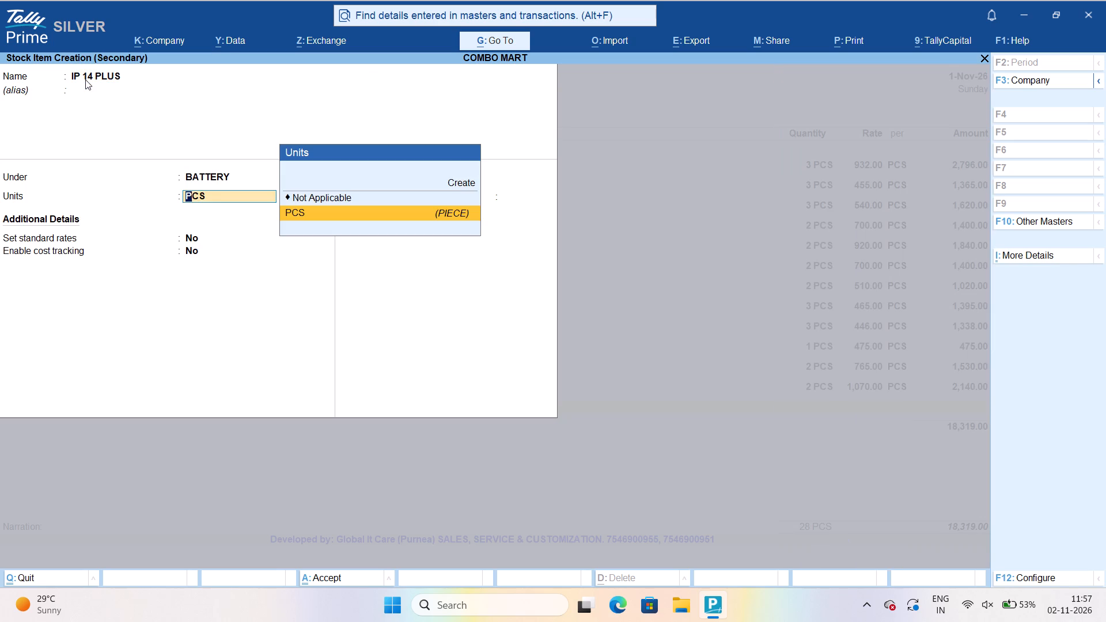
text(YES)
key(Return)
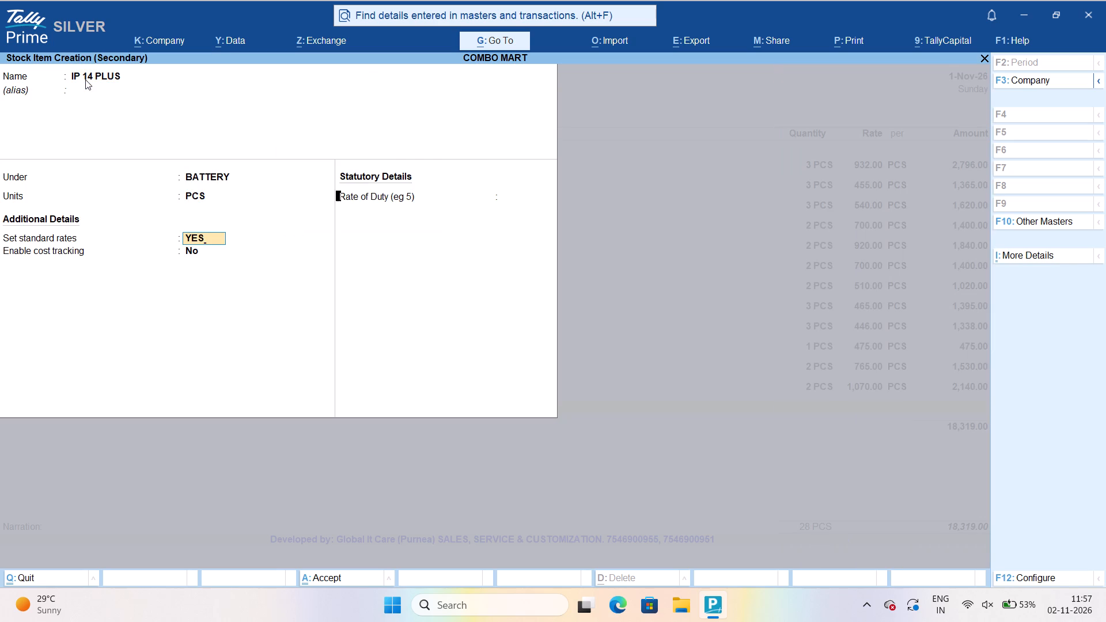
Set the standard cost of IP 14 PLUS to 745 per PCS, applicable from 1-Nov-26.
text(1-11)
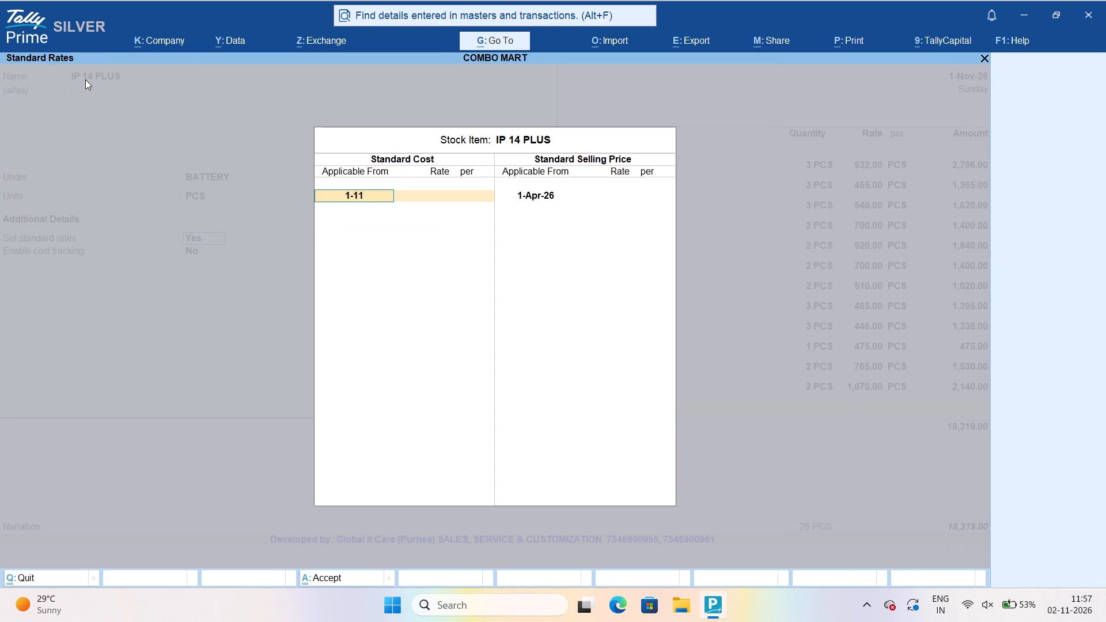
key(Return)
key(Return)
key(BackSpace)
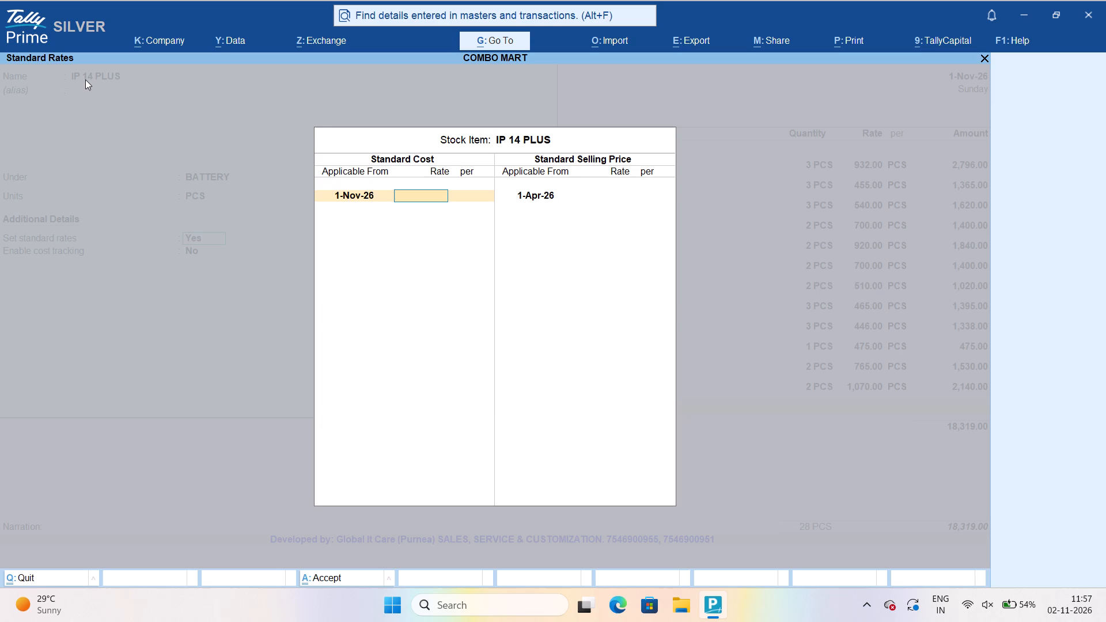
key(3)
key(BackSpace)
text(745)
key(Return)
key(Return)
key(Return)
key(Return)
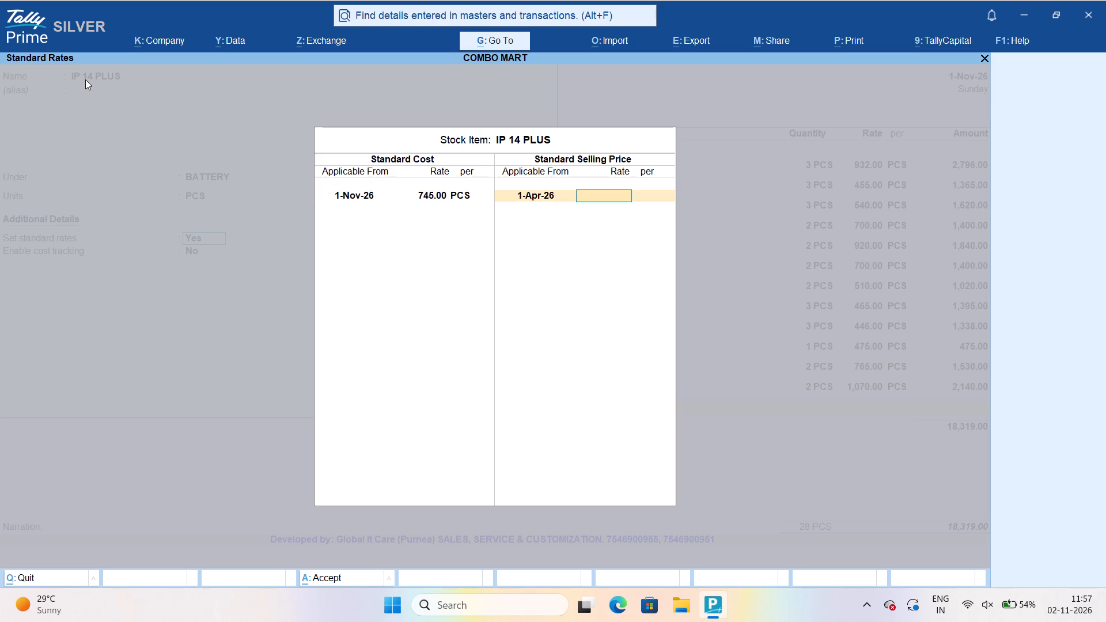
Set the standard selling price of IP 14 PLUS to 765 per PCS, applicable from 1-Nov-26, and save the stock item without cost tracking.
key(BackSpace)
text(1-11)
key(Return)
text(765)
key(Return)
key(Return)
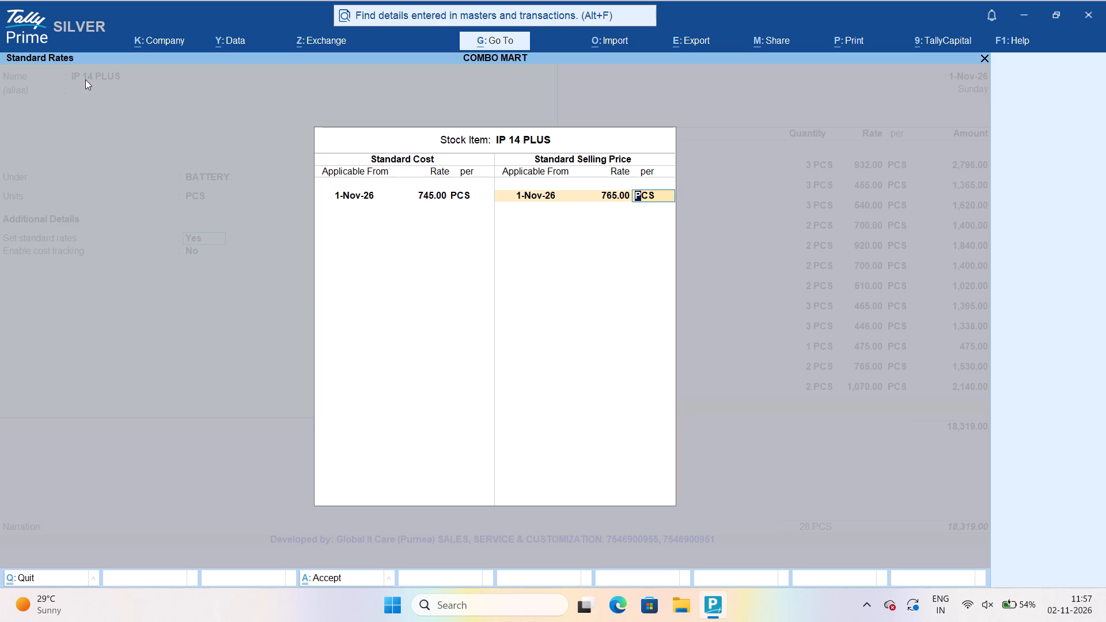
key(Return)
key(Return)
key(Return)
key(Return)
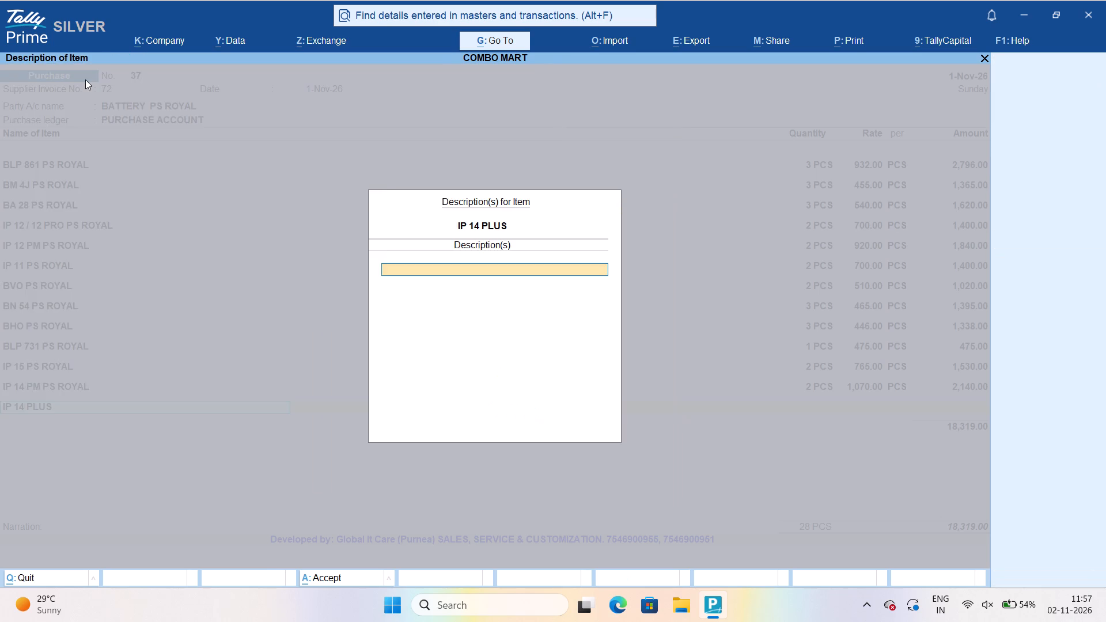
Leave the IP 14 PLUS description blank, enter a quantity of 3 PCS at its standard rate and complete the item line.
key(Return)
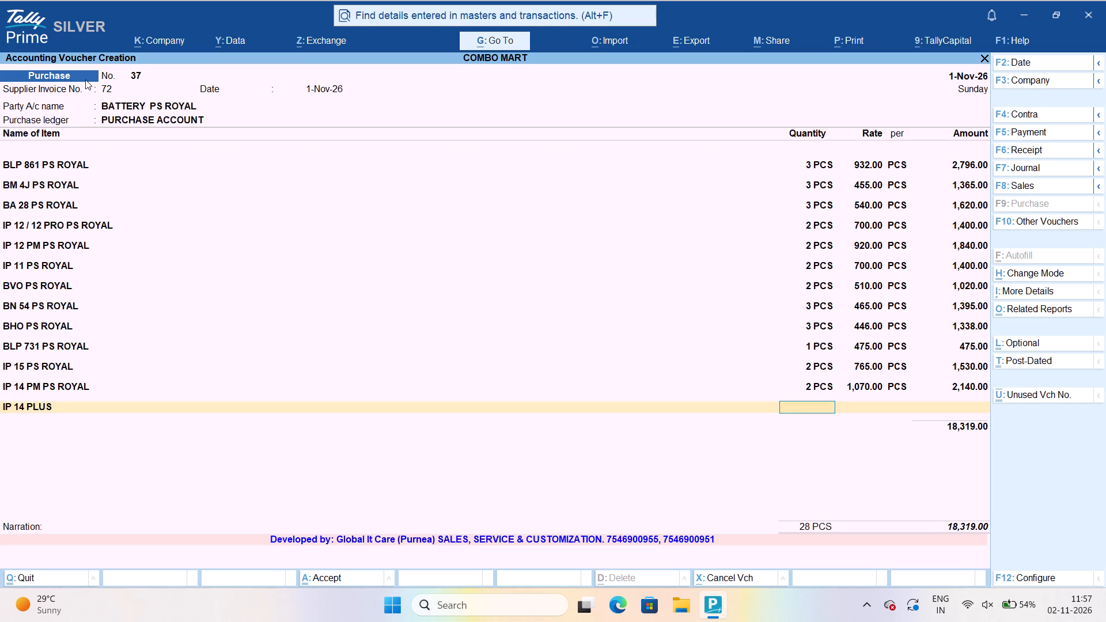
key(3)
key(Return)
key(Return)
key(Return)
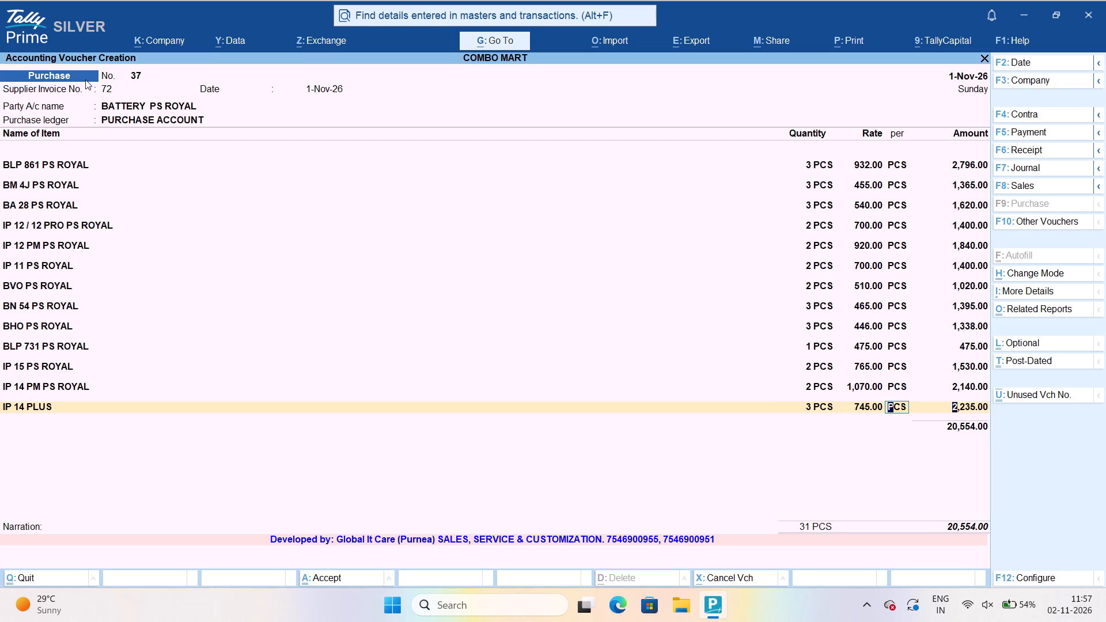
key(Return)
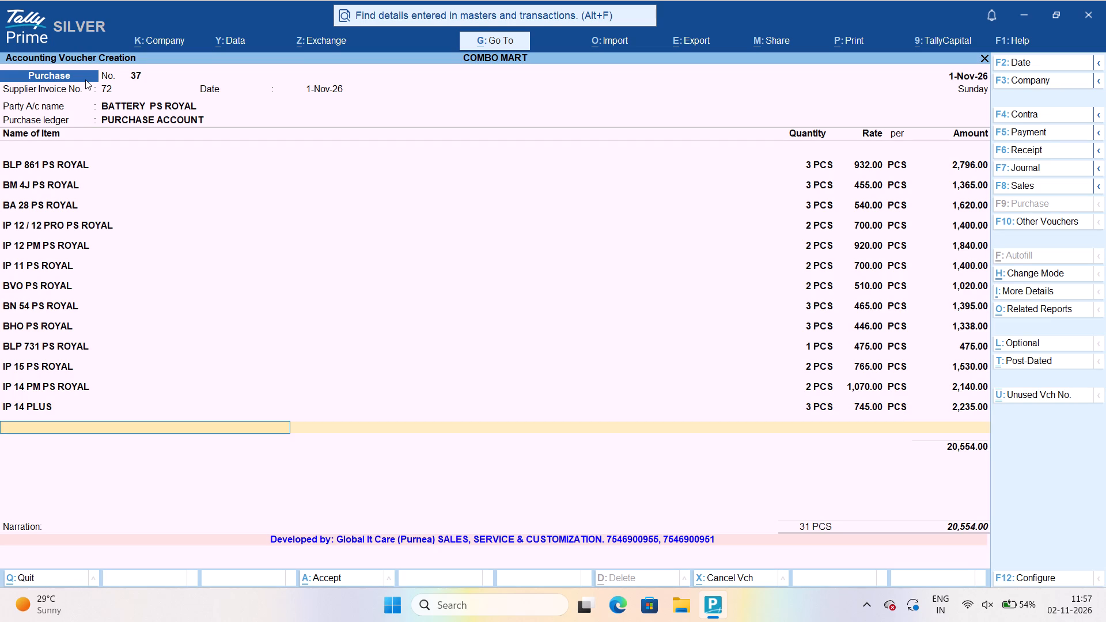
Start a new stock item from the fourteenth item line and name it IP 11 PM PS ROYAL, without an alias.
text(IP)
key(space)
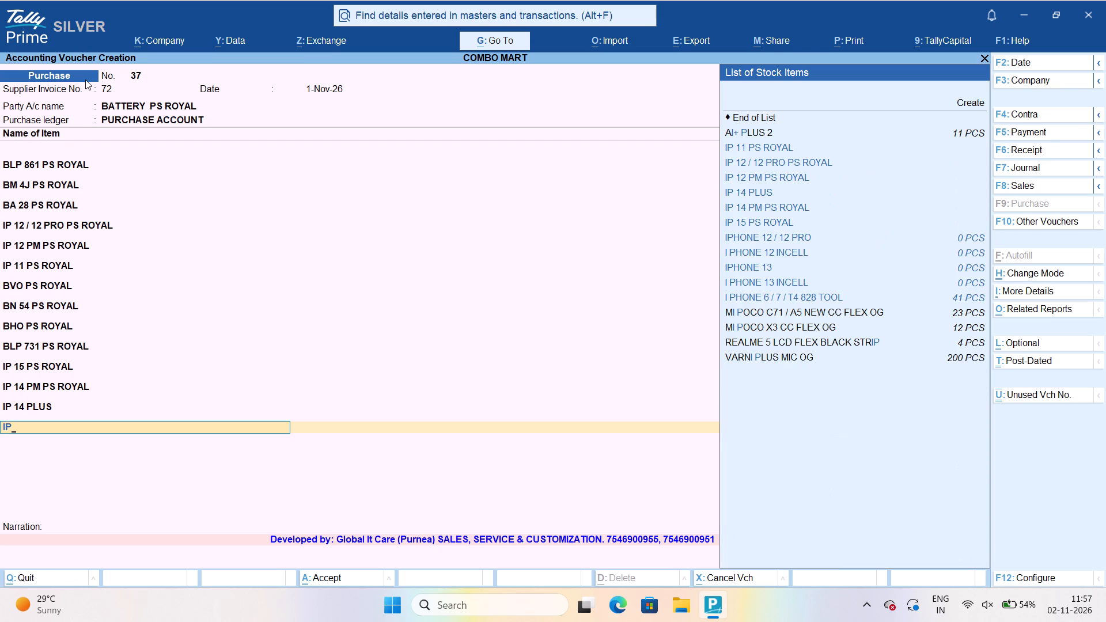
text(11)
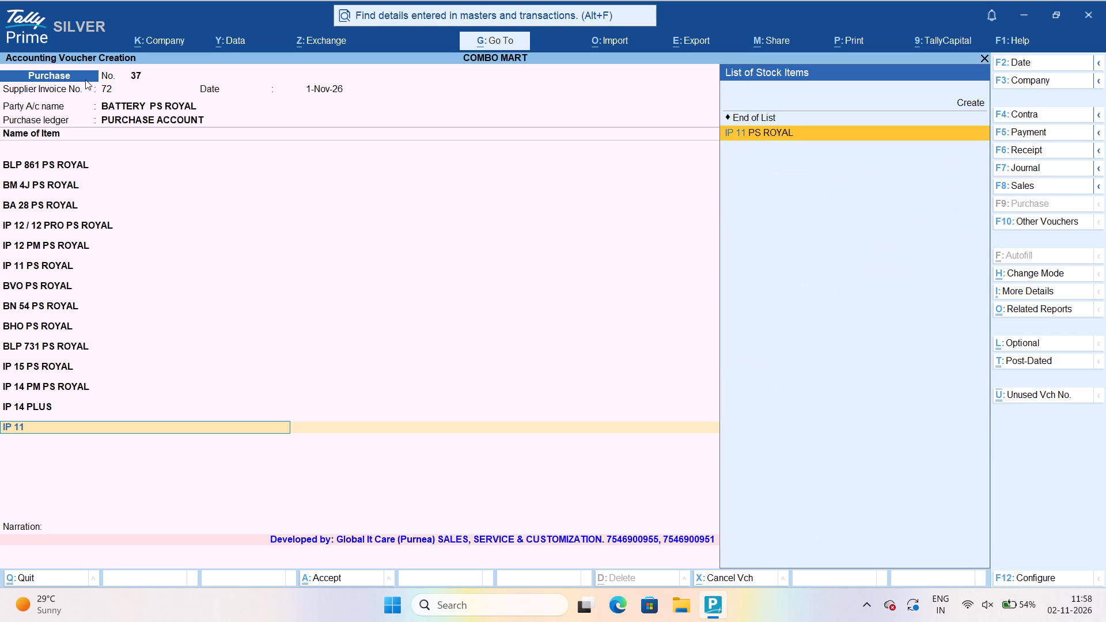
key(Up)
key(Up)
key(Return)
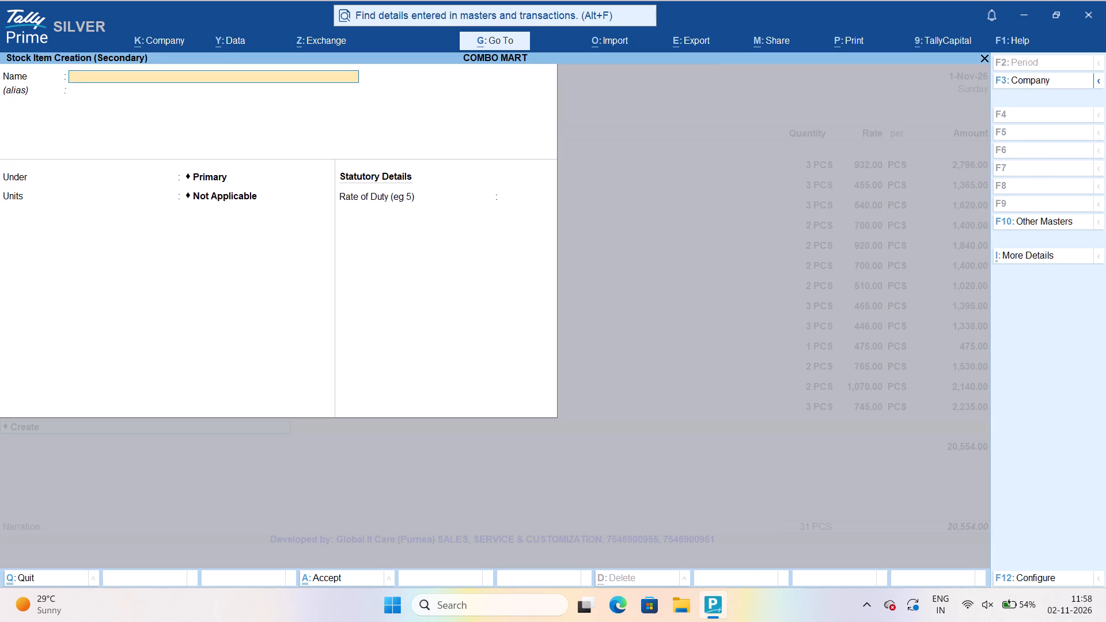
text(IP)
key(space)
text(11)
key(space)
text(PM)
key(space)
text(PS ROYAL)
key(Return)
key(Return)
Place IP 11 PM PS ROYAL under the BATTERY group with PCS as its unit and enable standard rates.
key(Down)
key(Return)
key(Return)
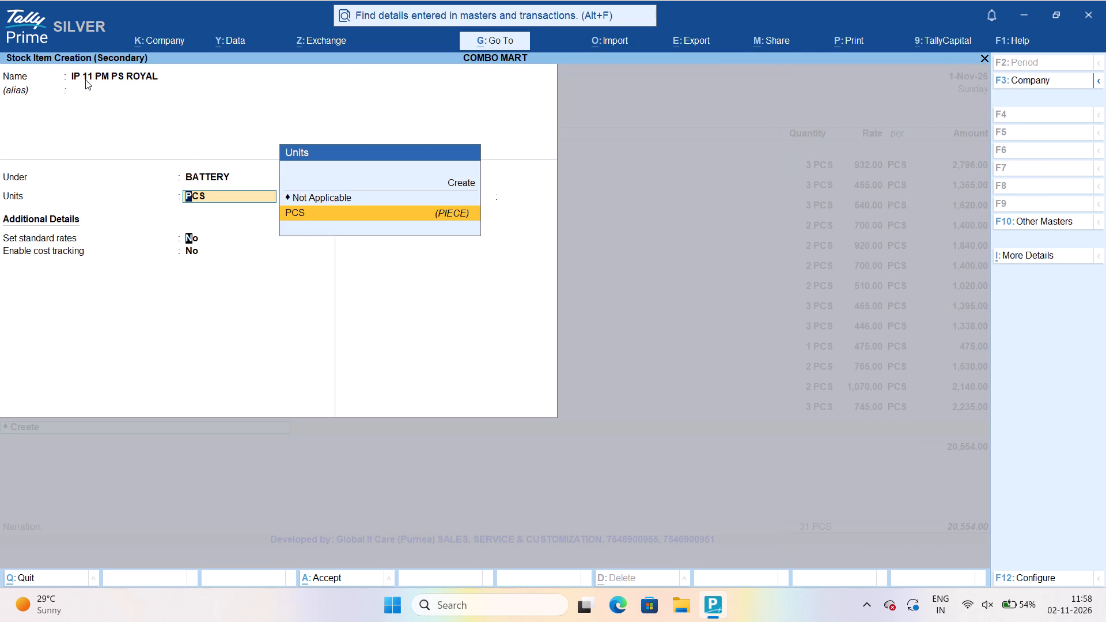
text(YES)
key(Return)
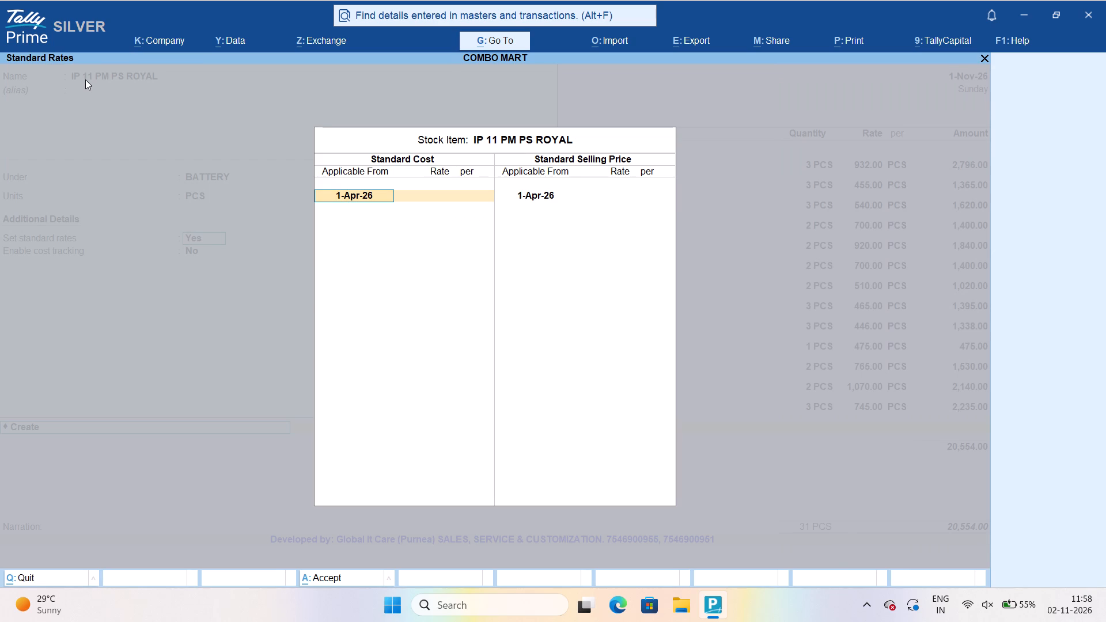
Set the standard cost of IP 11 PM PS ROYAL to 920 per PCS, applicable from 1-Nov-26.
text(1-11)
key(Return)
text(920)
key(Return)
key(Return)
key(Return)
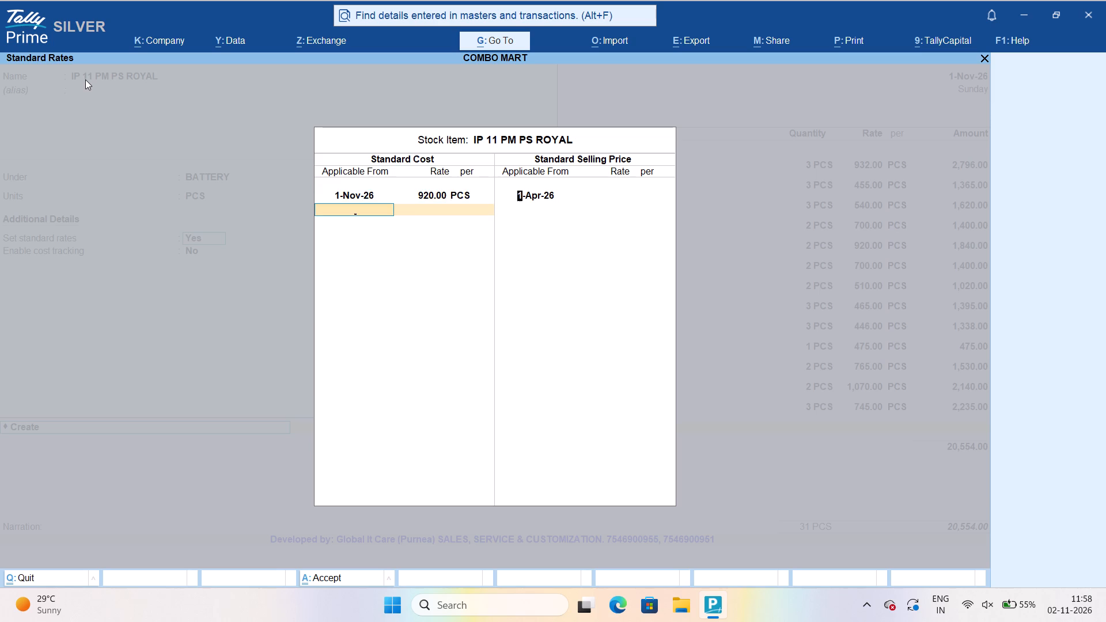
Set the standard selling price of IP 11 PM PS ROYAL to 940 per PCS from 1-Nov-26 and save the stock item without cost tracking.
text(1-11)
key(Return)
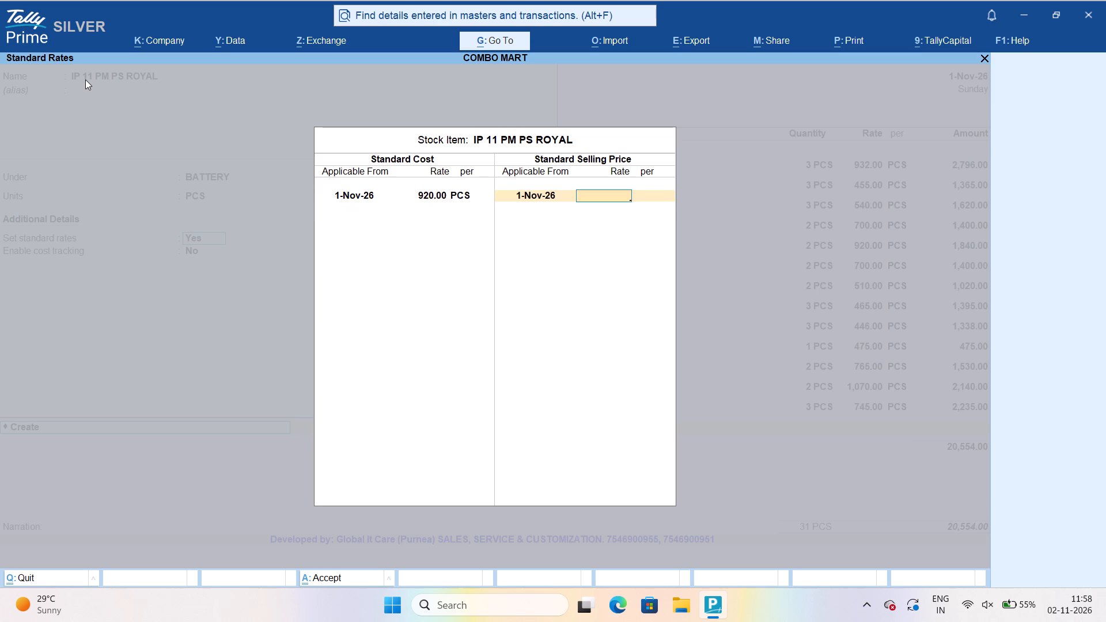
text(940)
key(Return)
key(Return)
key(Return)
key(Return)
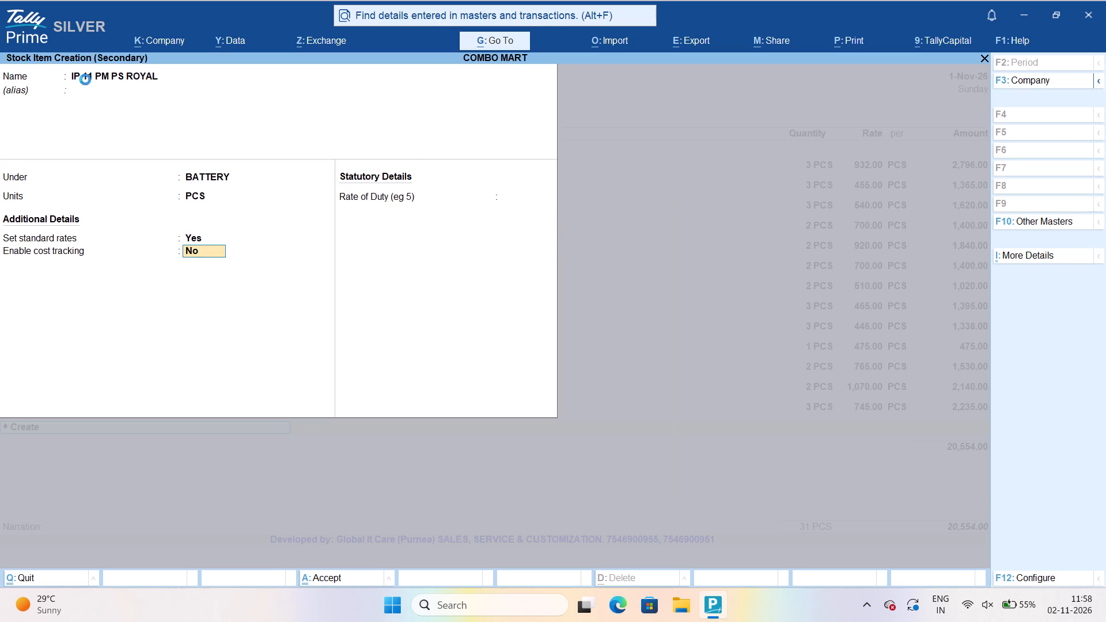
key(Return)
key(Return)
Leave the IP 11 PM PS ROYAL description blank, enter a quantity of 2 PCS at its standard rate and complete the item line.
key(Return)
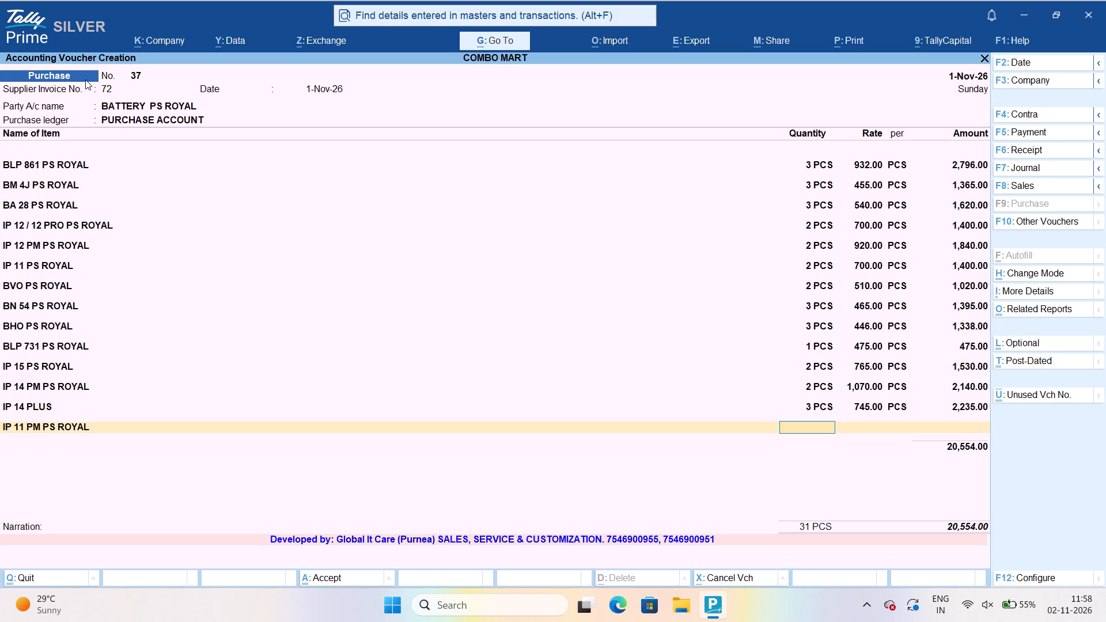
key(2)
key(Return)
key(Return)
key(Return)
key(Return)
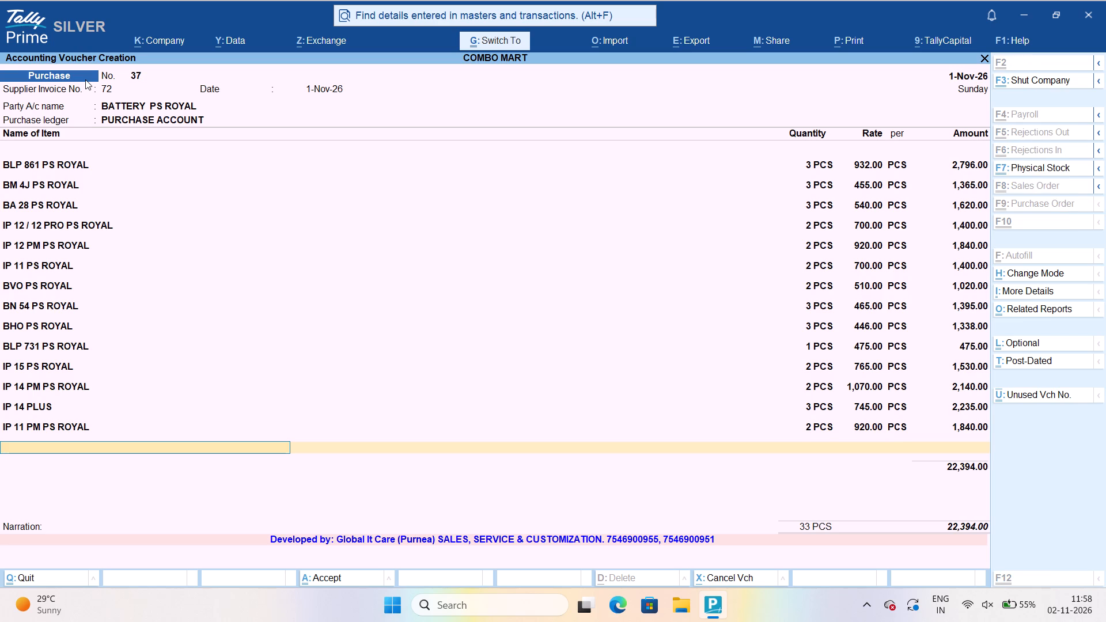
Save the completed purchase voucher for supplier invoice 72.
key(ctrl+a)
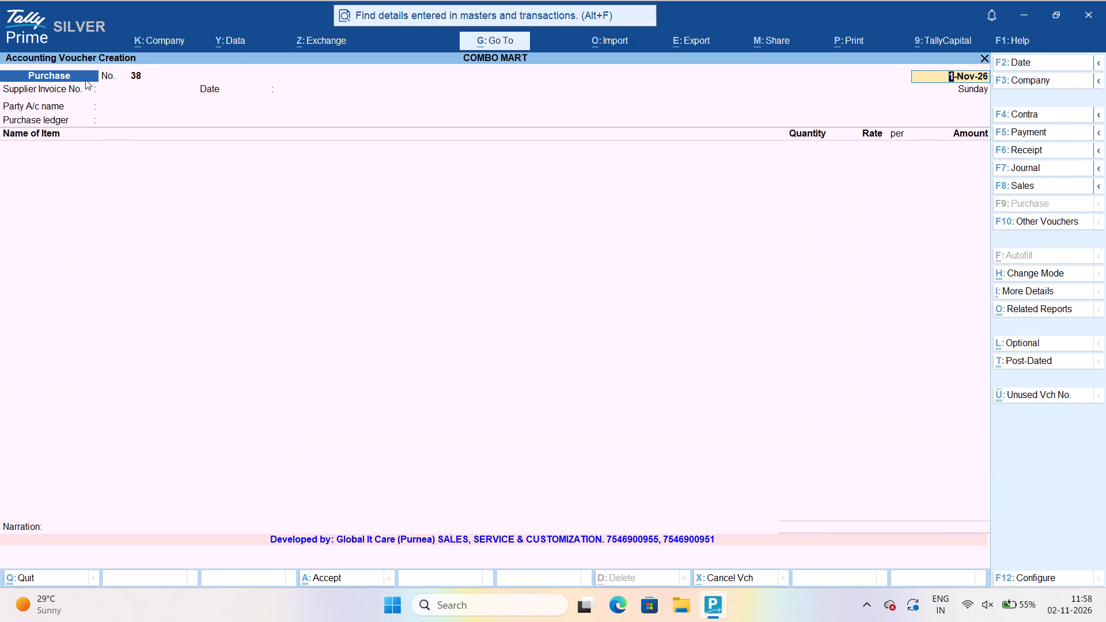
Minimise TallyPrime and launch the Kuro application from the desktop.
click(1028, 10)
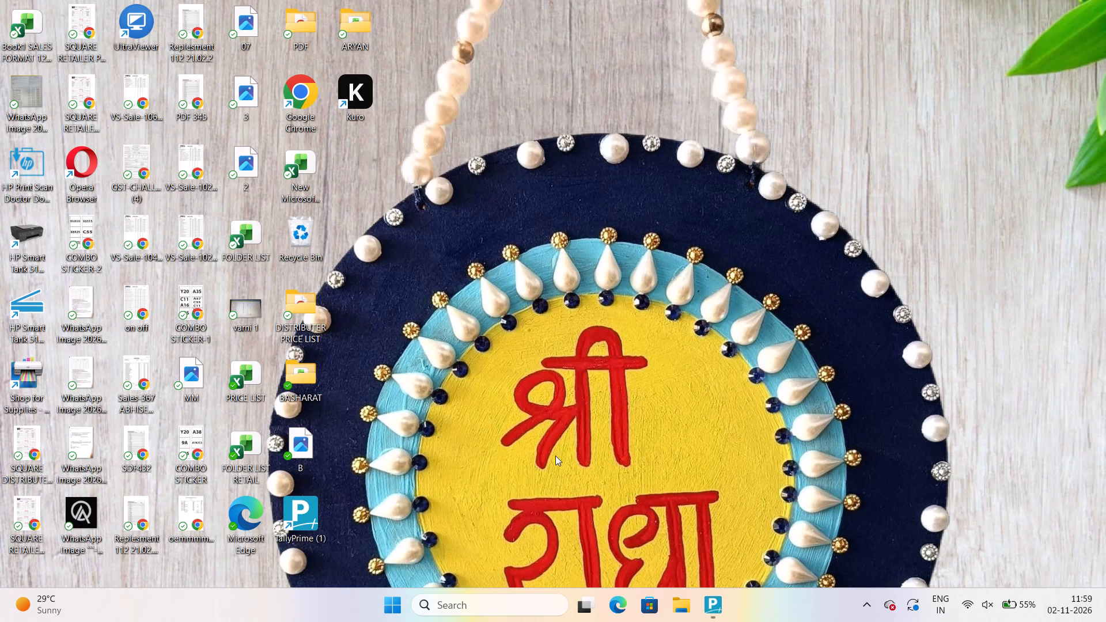
double_click(344, 94)
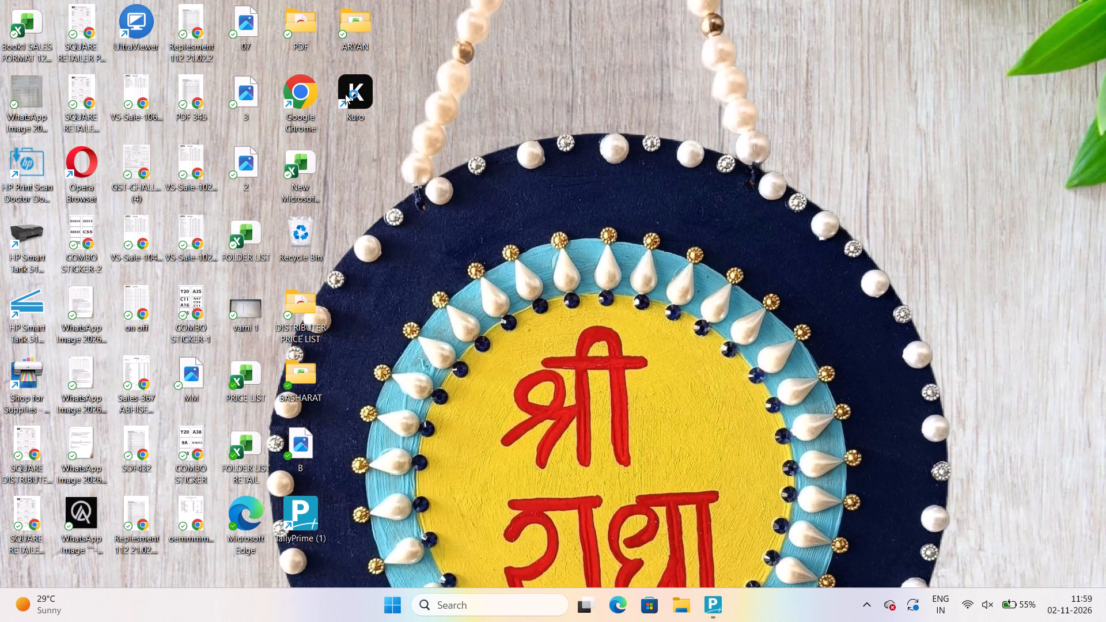